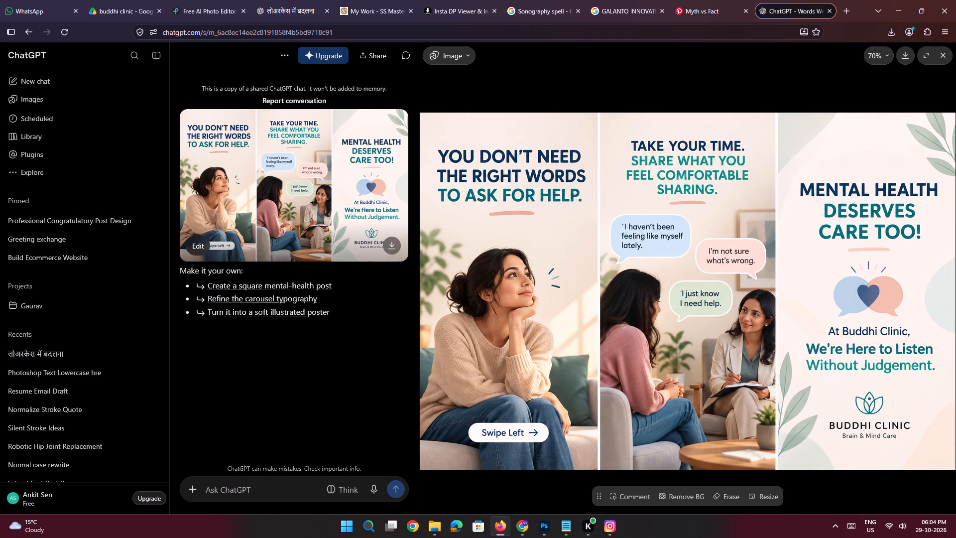
Browse the Pinterest home feed for design references, viewing the pin of a cat filming a kitten and the Cartoon Man pin.
left_click(703, 5)
left_click(18, 62)
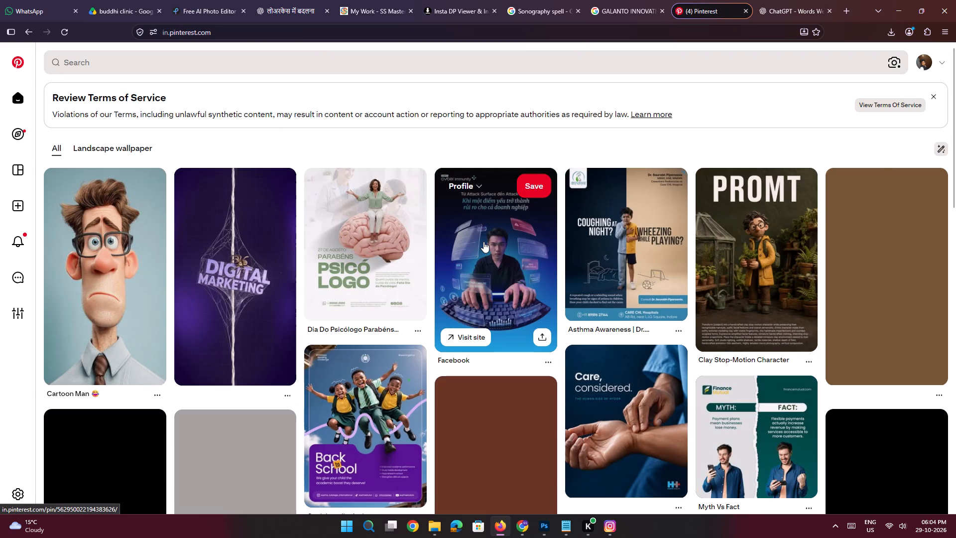
scroll(483, 242, "down", 8)
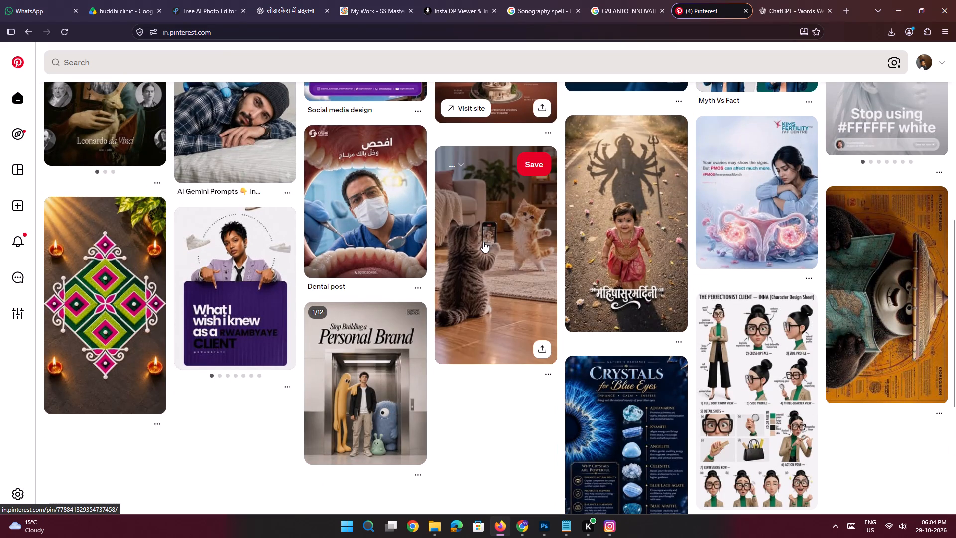
left_click(483, 242)
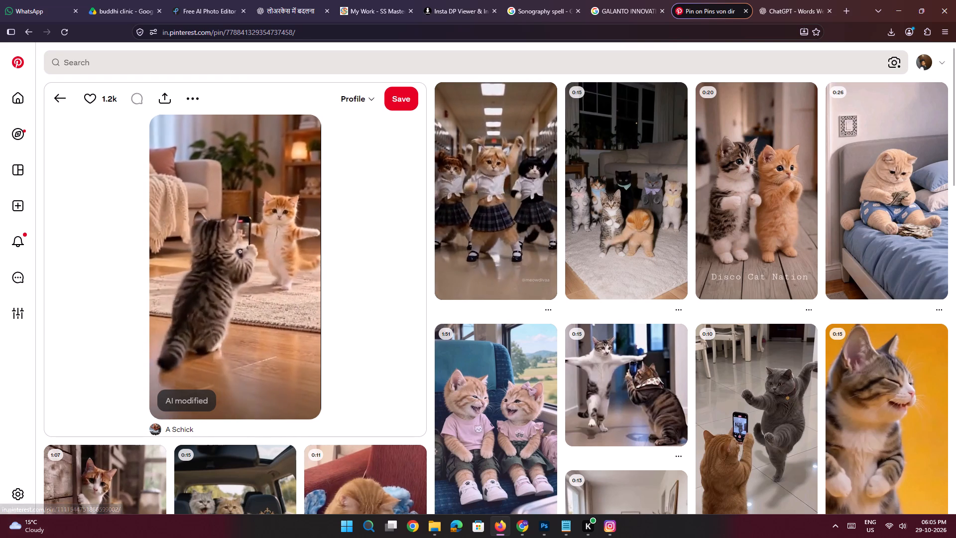
left_click(32, 36)
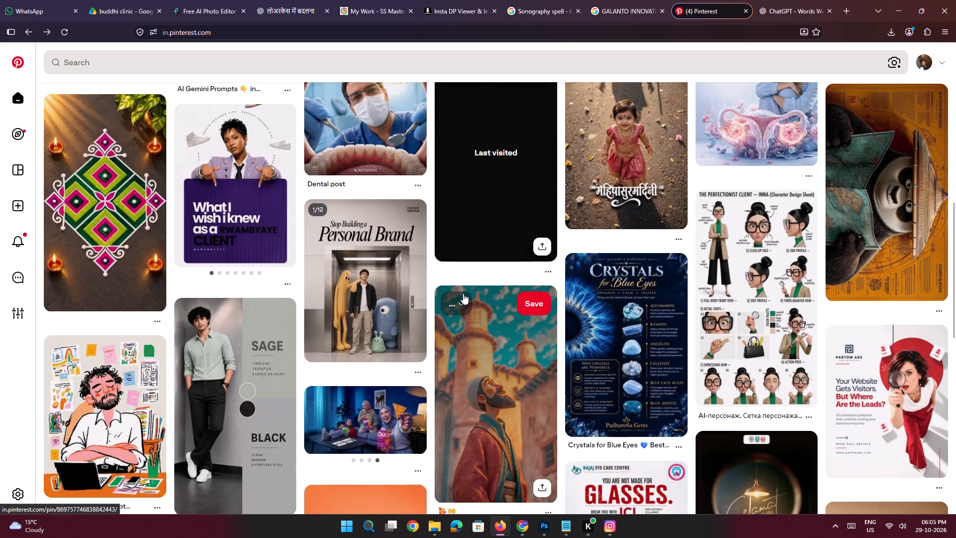
scroll(463, 293, "up", 8)
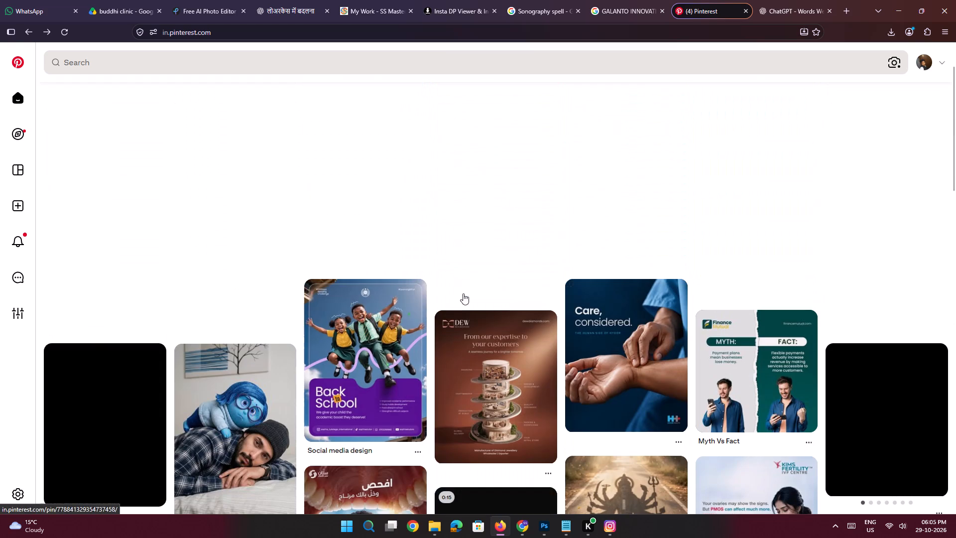
scroll(463, 293, "up", 6)
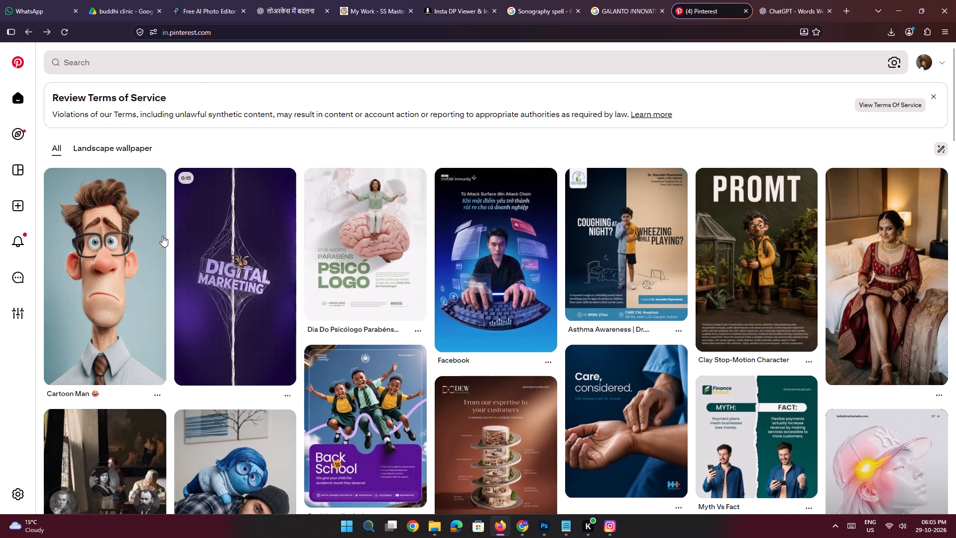
left_click(134, 271)
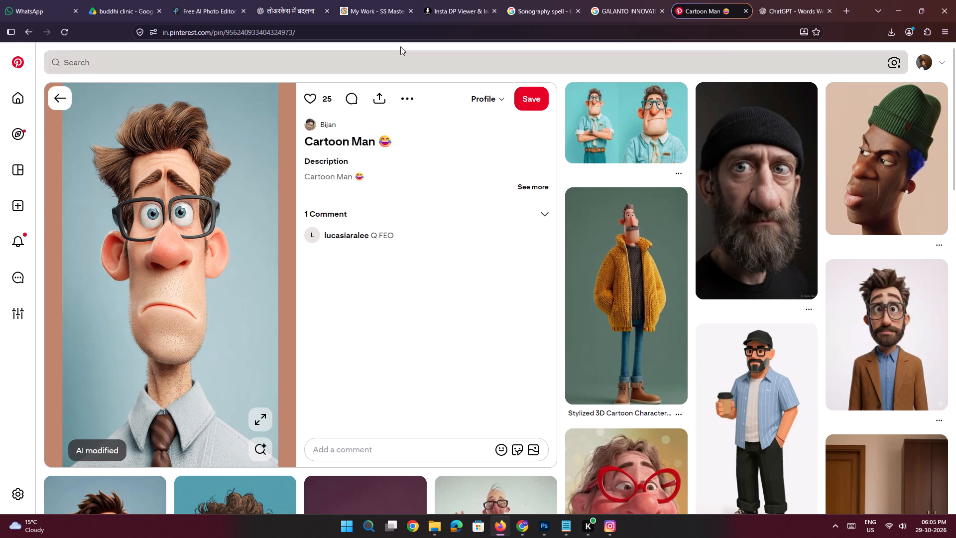
left_click(24, 30)
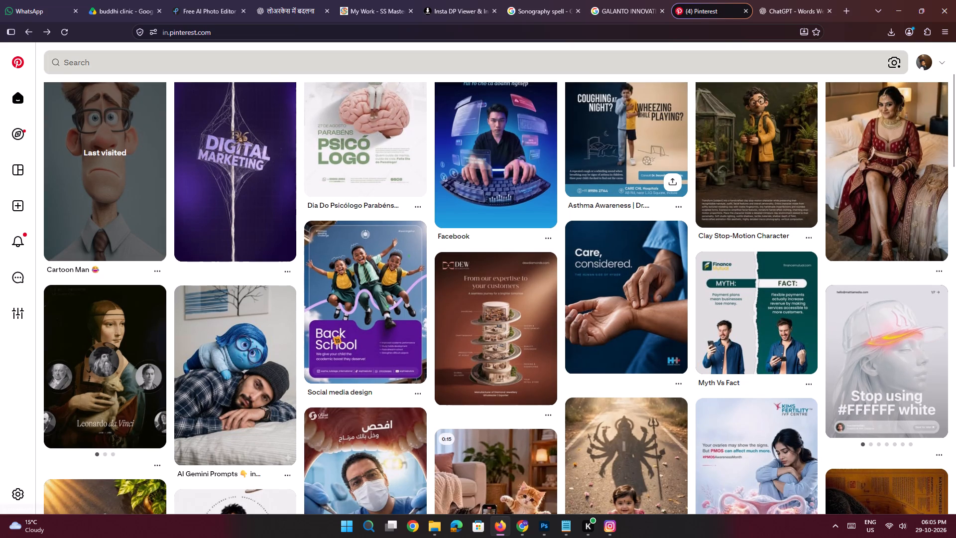
scroll(436, 262, "down", 5)
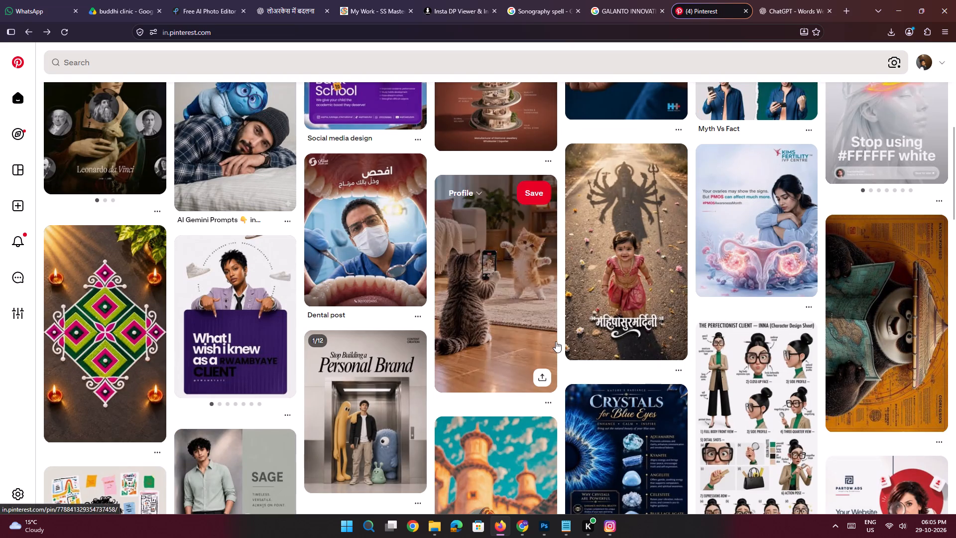
scroll(556, 341, "up", 9)
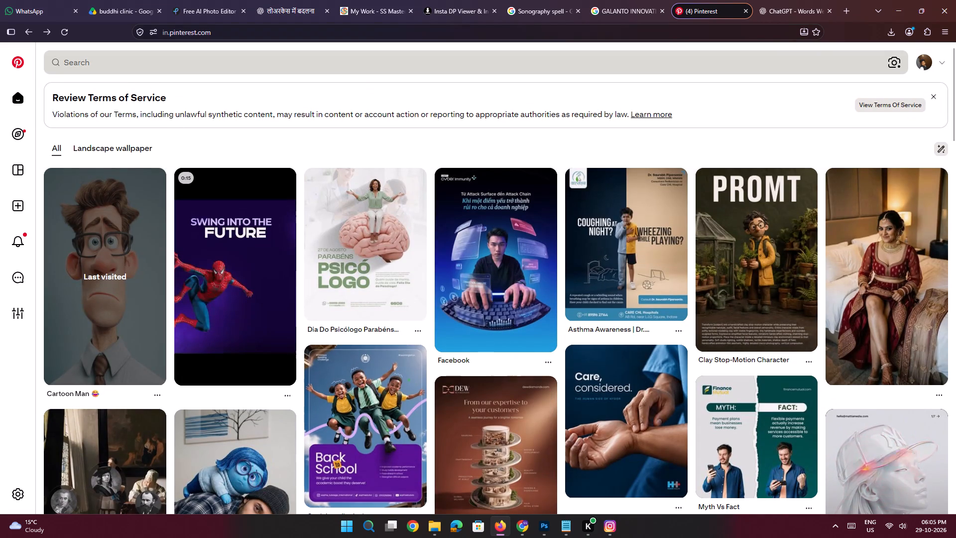
Search Pinterest for "Mental Health Social Media post".
left_click(107, 62)
type("Mental Health")
key("space")
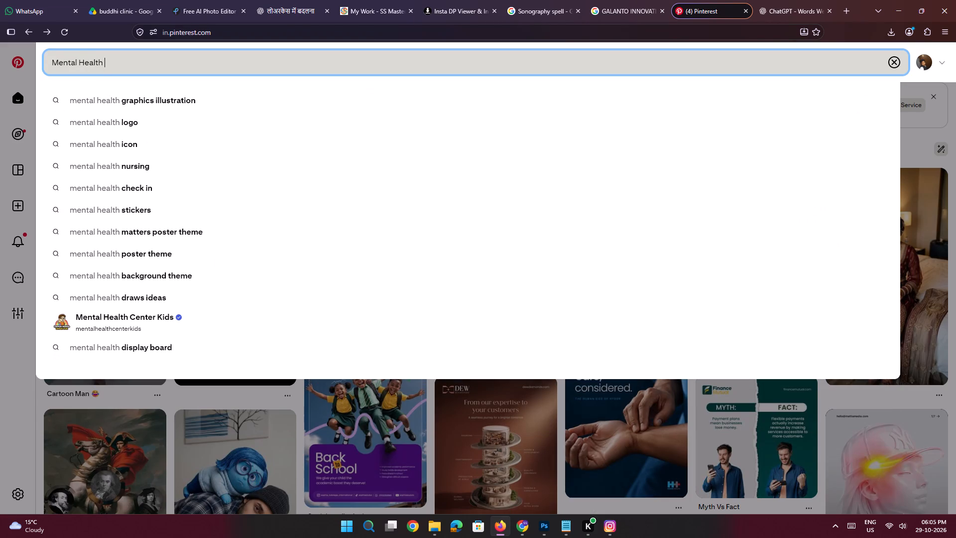
type("Social Media post")
key("Return")
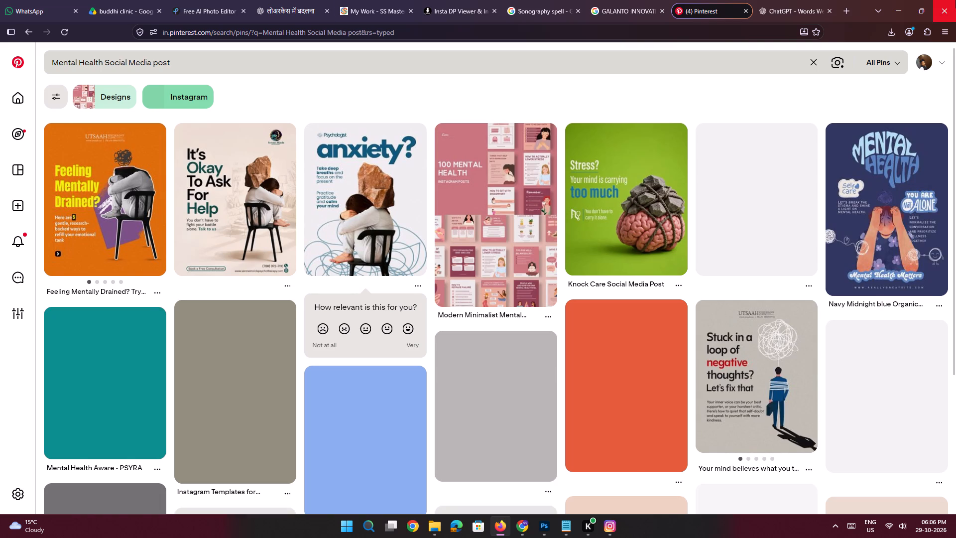
Look through the mental health post results and open the "Not sure what's affecting your mental health?" pin.
scroll(488, 230, "down", 2)
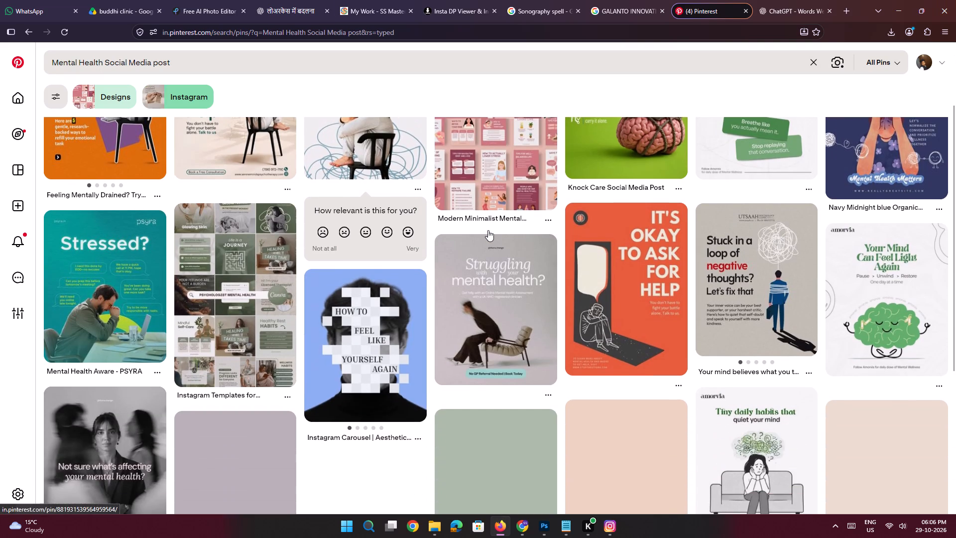
scroll(488, 230, "down", 4)
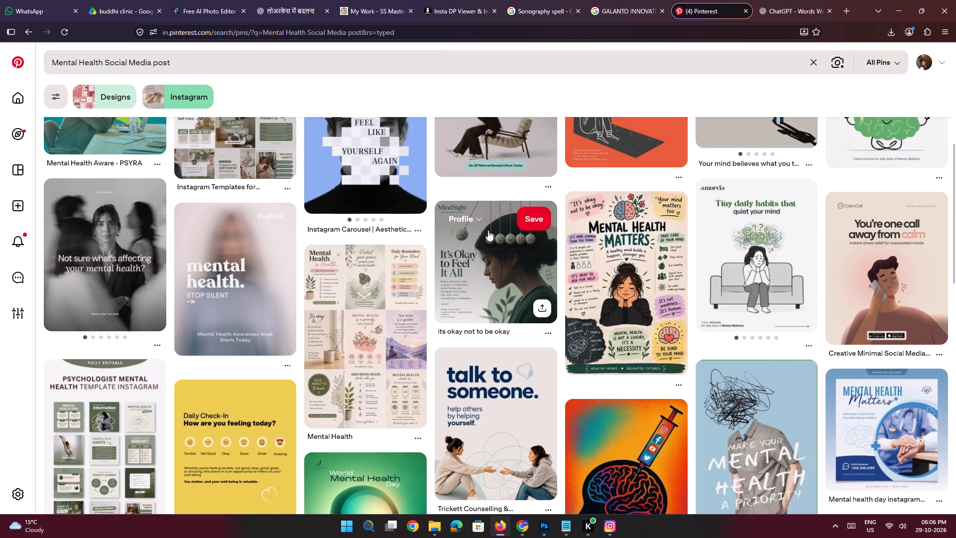
left_click(124, 294)
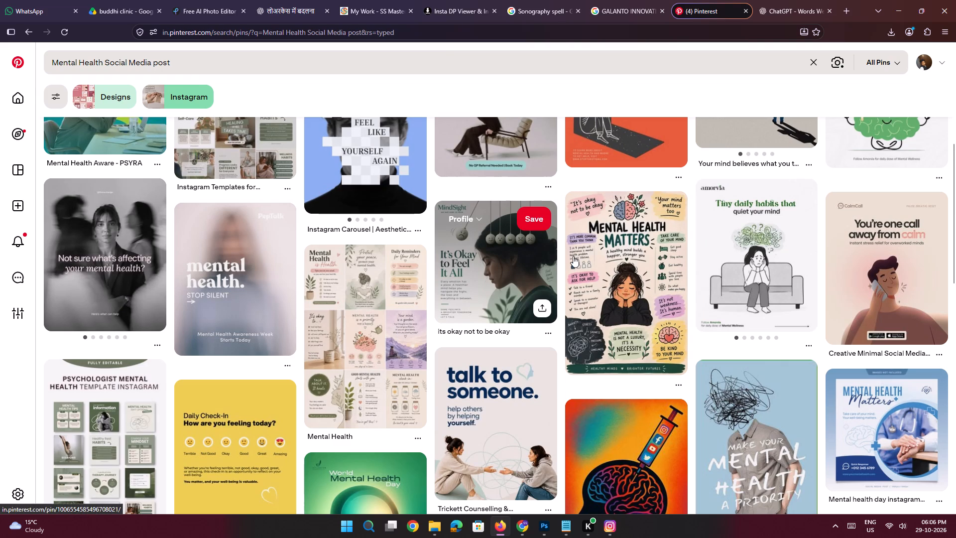
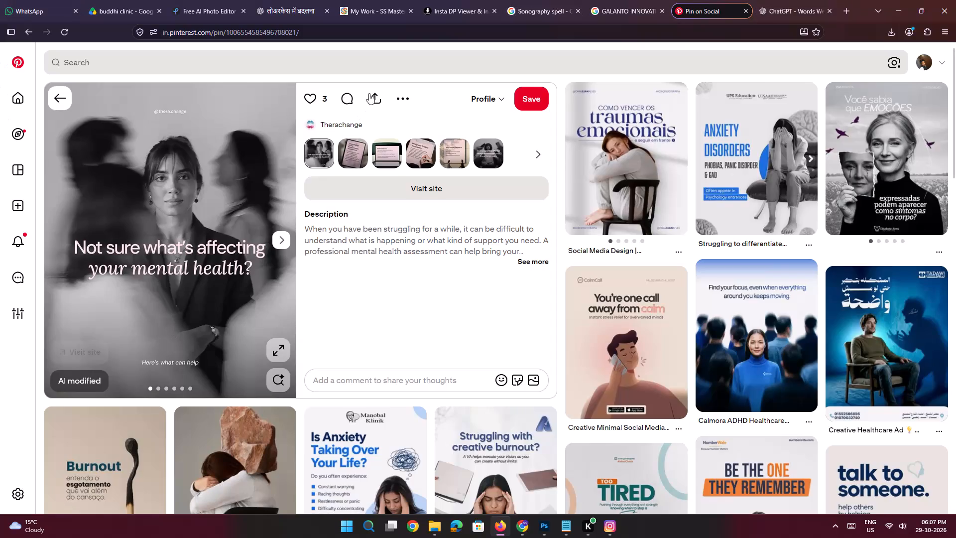
Look through the related mental health pins and open the "Creative Healthcare Ad" mental health awareness pin.
scroll(387, 272, "down", 6)
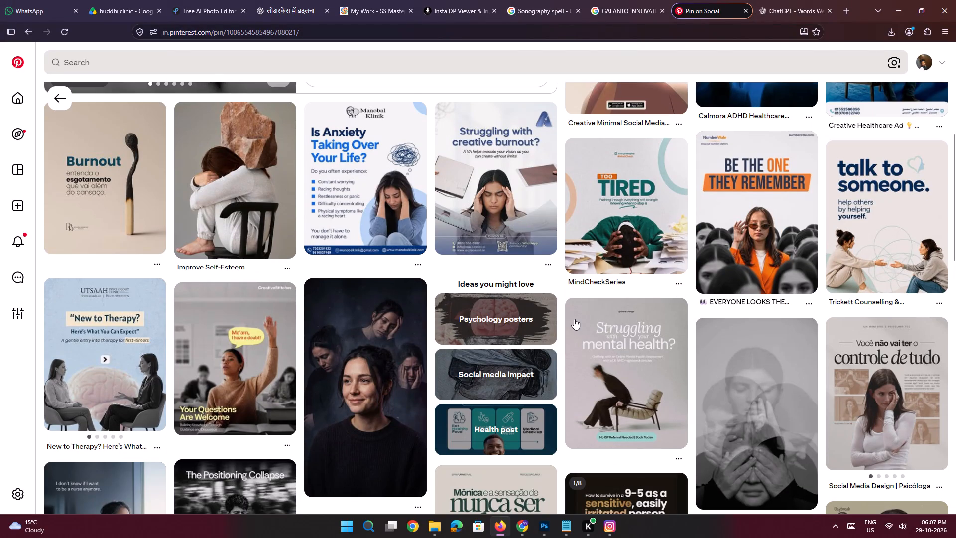
scroll(518, 329, "up", 12)
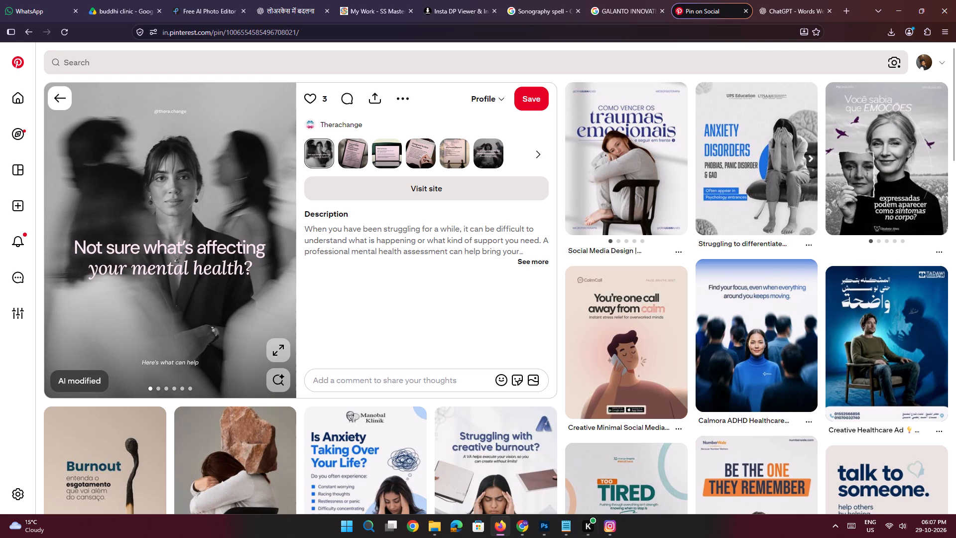
left_click(884, 321)
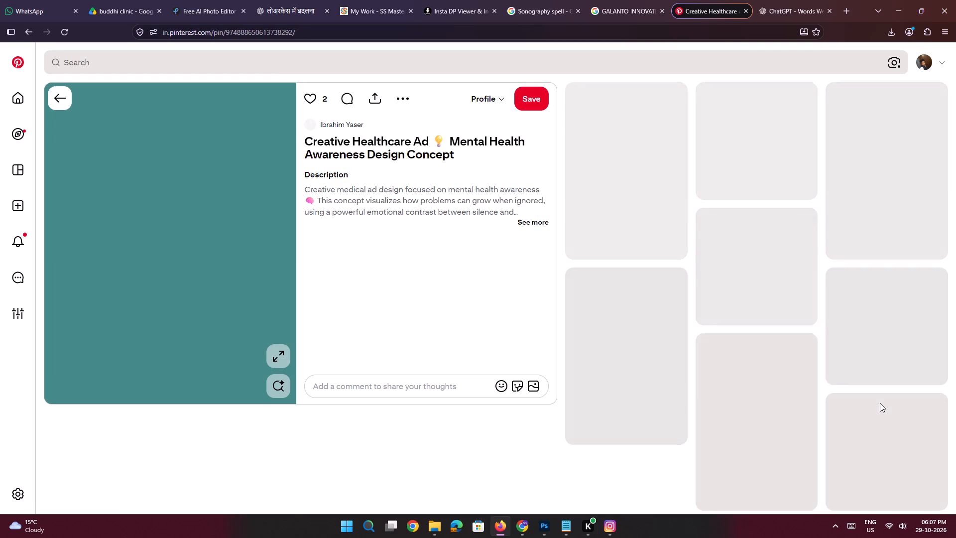
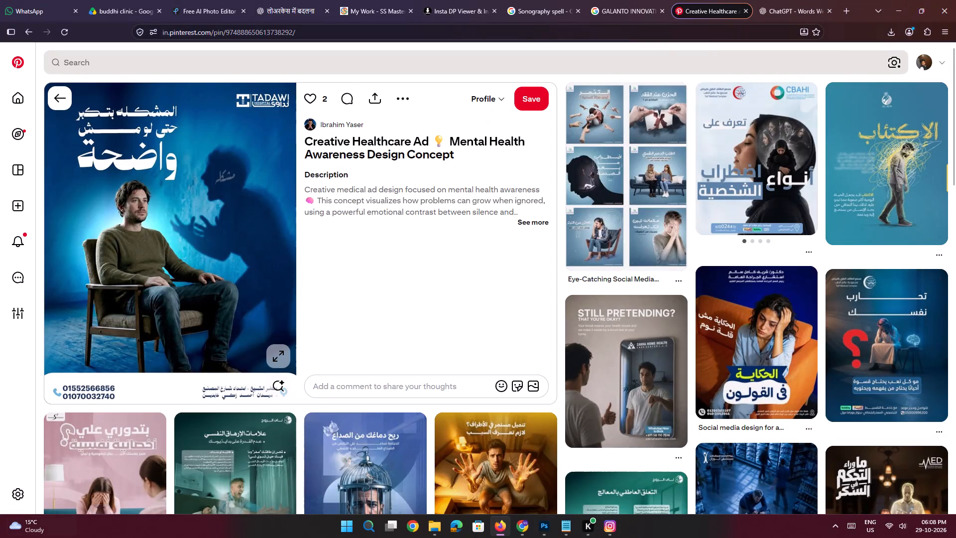
Download the "Creative Healthcare Ad" pin image and open the downloaded file as a document in Photoshop.
left_click(407, 102)
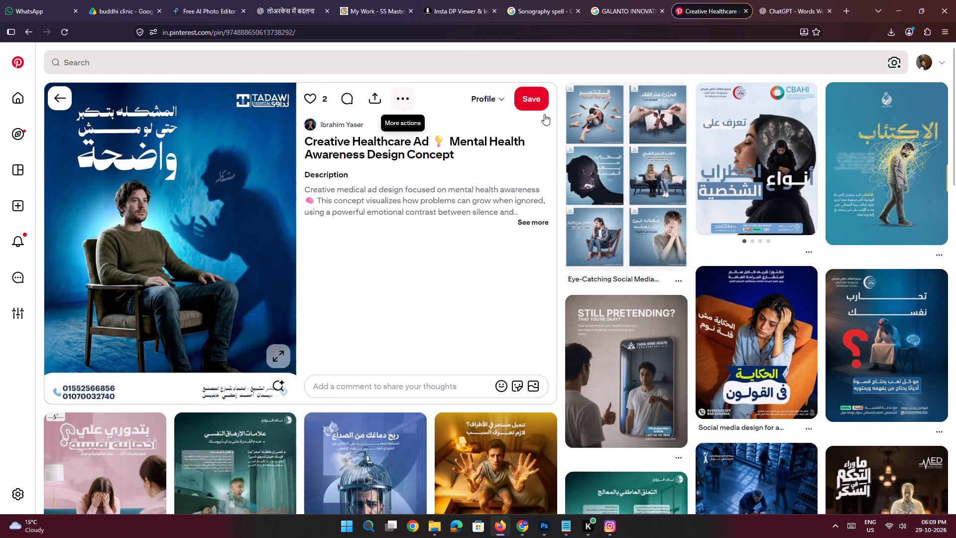
left_click(400, 127)
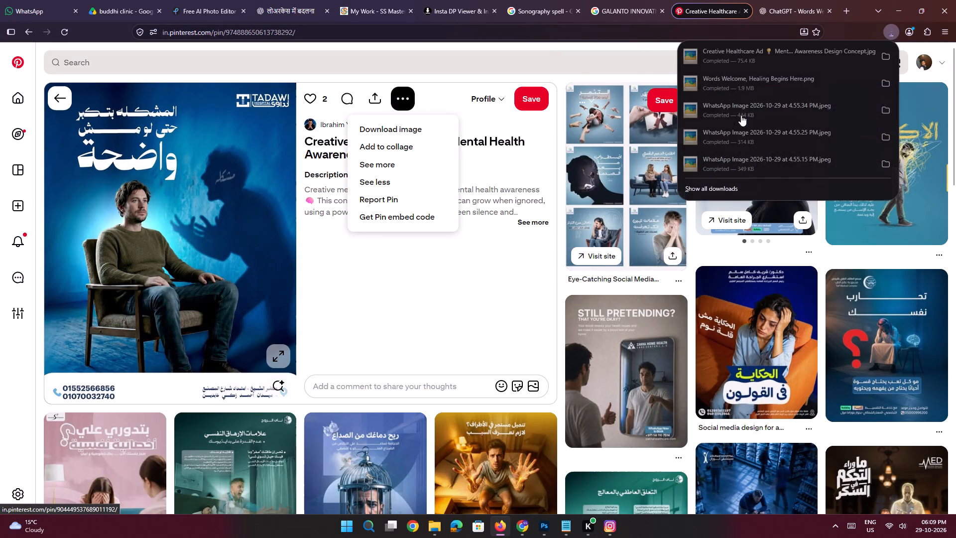
left_click_drag(708, 60, 540, 326)
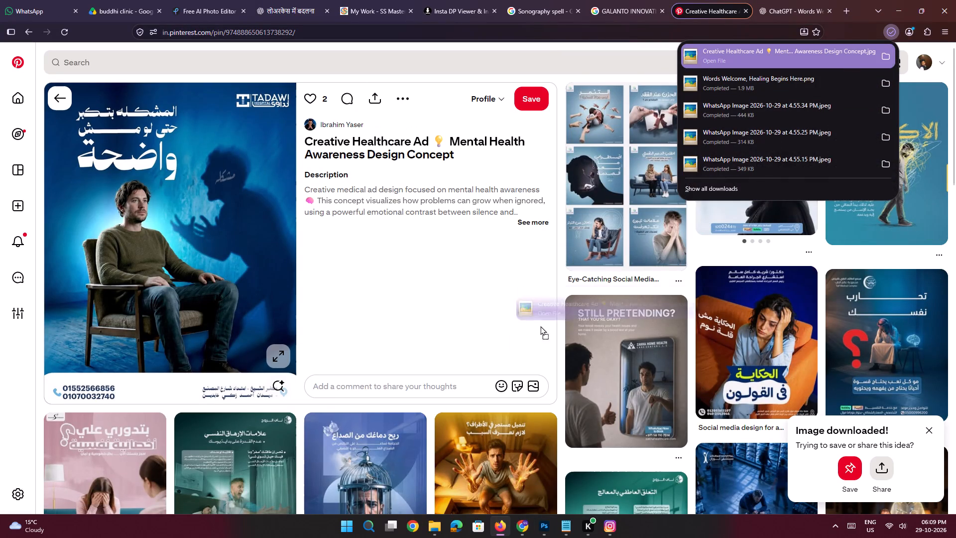
left_click_drag(540, 326, 553, 524)
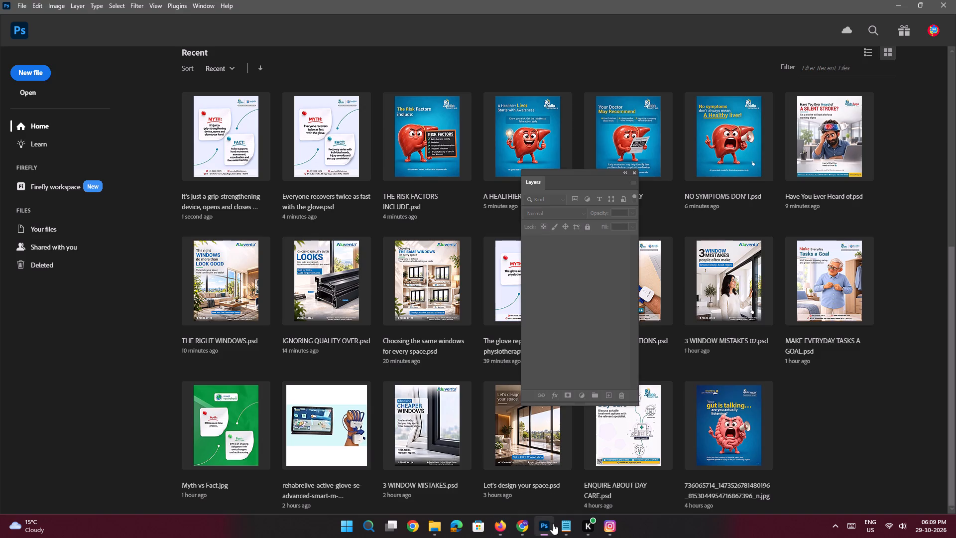
left_click_drag(553, 524, 559, 7)
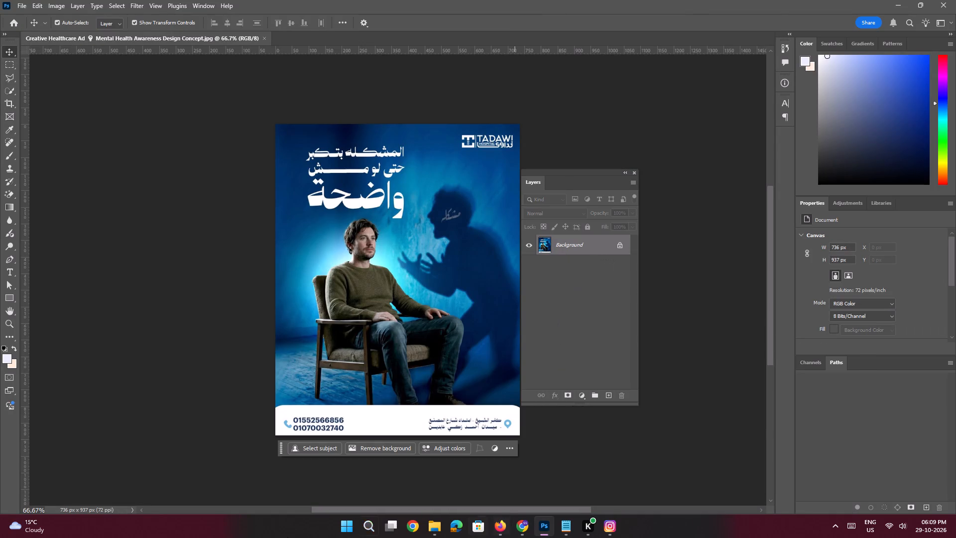
Unlock the Background layer of the ad image.
left_click(618, 247)
Outline the TADAWI Hospital logo with the Polygonal Lasso, fill it over with the surrounding blue background, and deselect.
key("space")
key("space")
key("space")
key("space")
key("space")
key("space")
key("space")
key("space")
key("space")
key("space")
key("space")
key("space")
key("space")
key("space")
key("space")
key("space")
key("space")
key("space")
key("space")
key("space")
left_click_drag(427, 186, 309, 218)
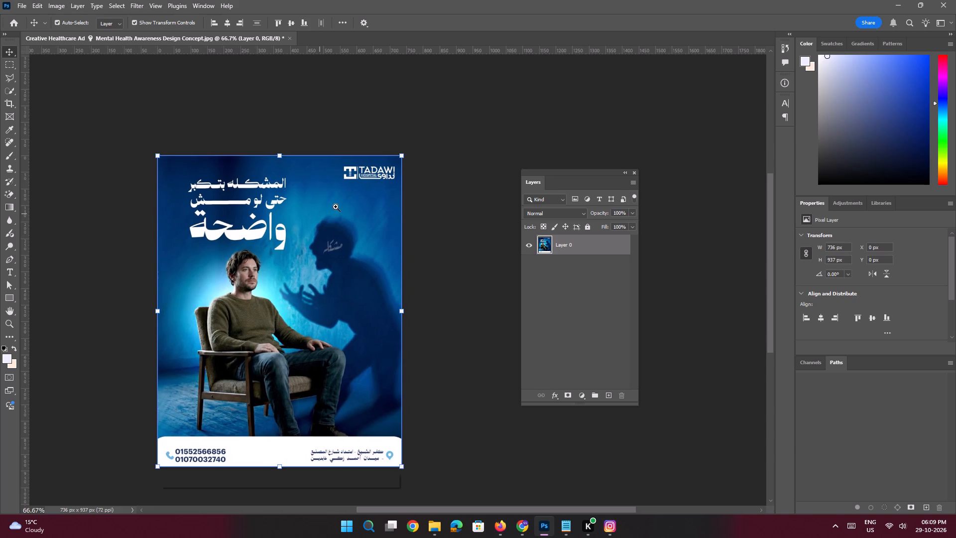
left_click_drag(344, 185, 391, 265, "ctrl")
left_click_drag(433, 158, 363, 197)
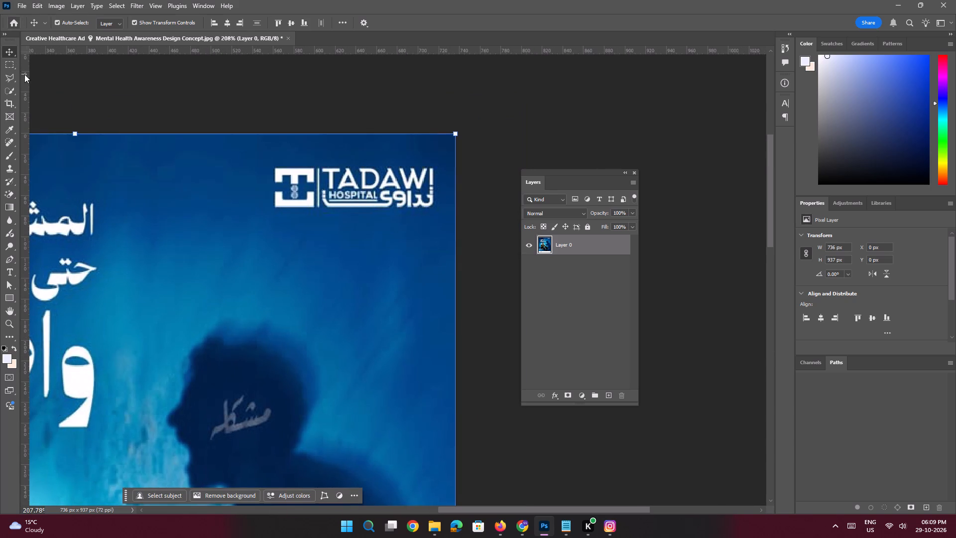
left_click(11, 77)
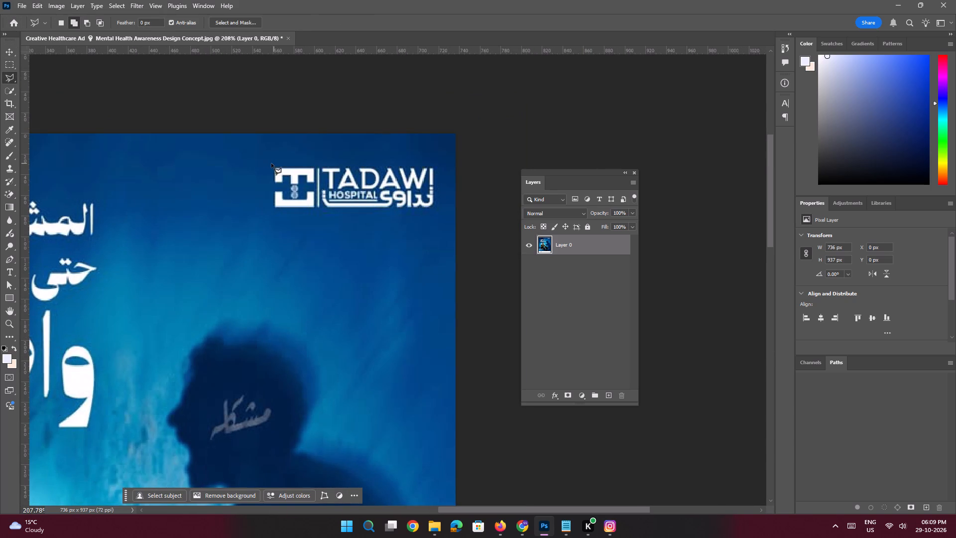
left_click(269, 164)
left_click(438, 167, "shift")
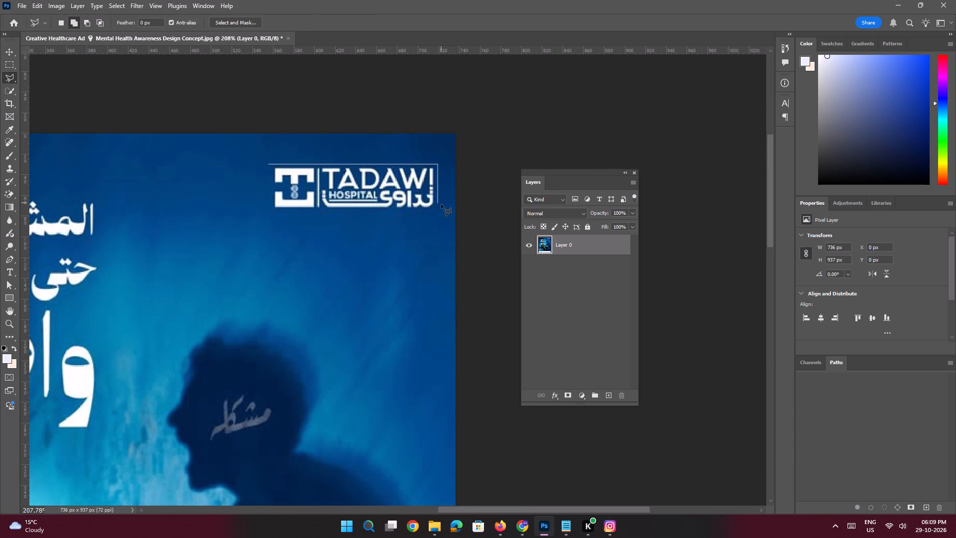
left_click(439, 212, "shift")
left_click(268, 213, "shift")
left_click(268, 165, "shift")
key("shift+BackSpace")
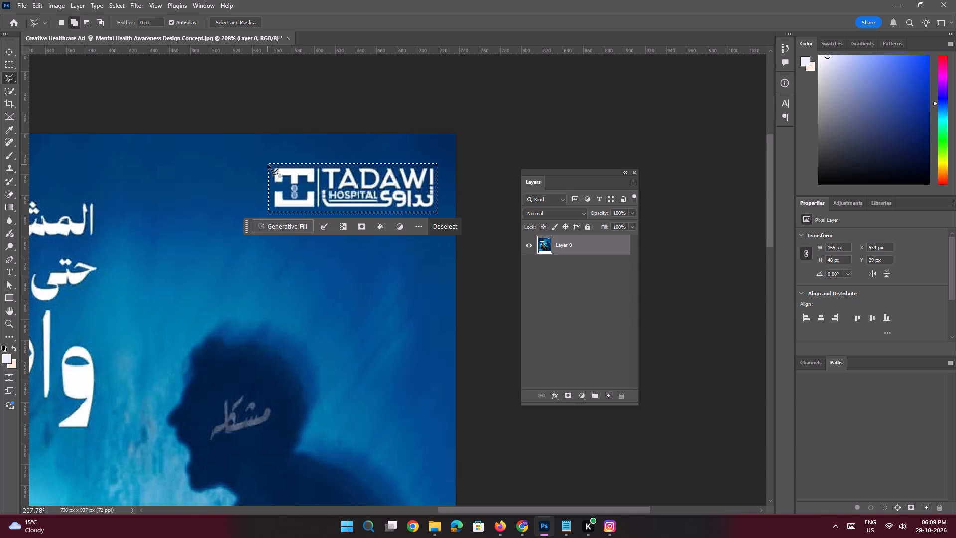
left_click(535, 132)
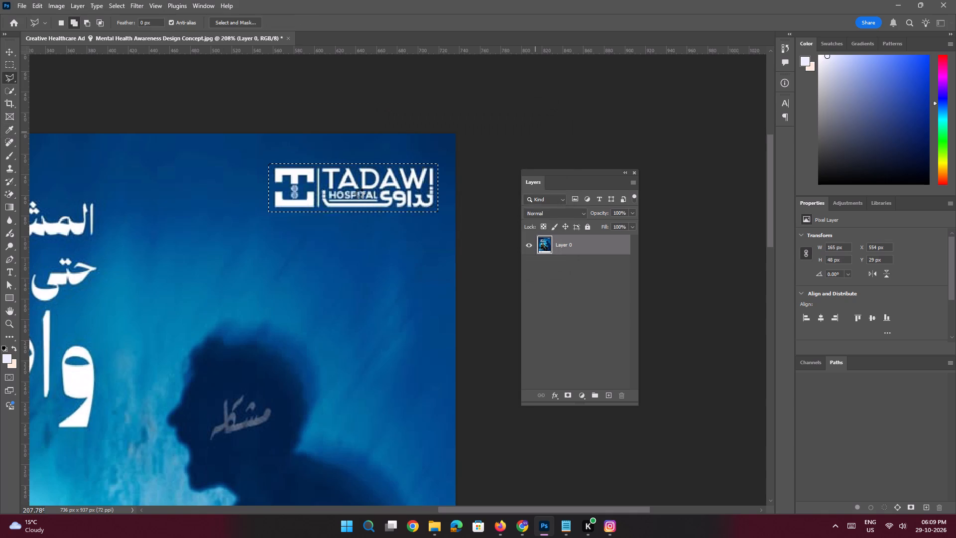
key("ctrl+d")
Outline the three-line white Arabic headline above the man with the Polygonal Lasso, fill it with matching background, and deselect.
key("space")
key("space")
key("space")
key("space")
key("space")
key("space")
key("space")
key("space")
key("space")
key("space")
key("space")
key("space")
key("space")
key("space")
key("space")
key("space")
key("space")
key("space")
key("space")
key("space")
left_click_drag(181, 246, 280, 233)
left_click(291, 228)
left_click(106, 163)
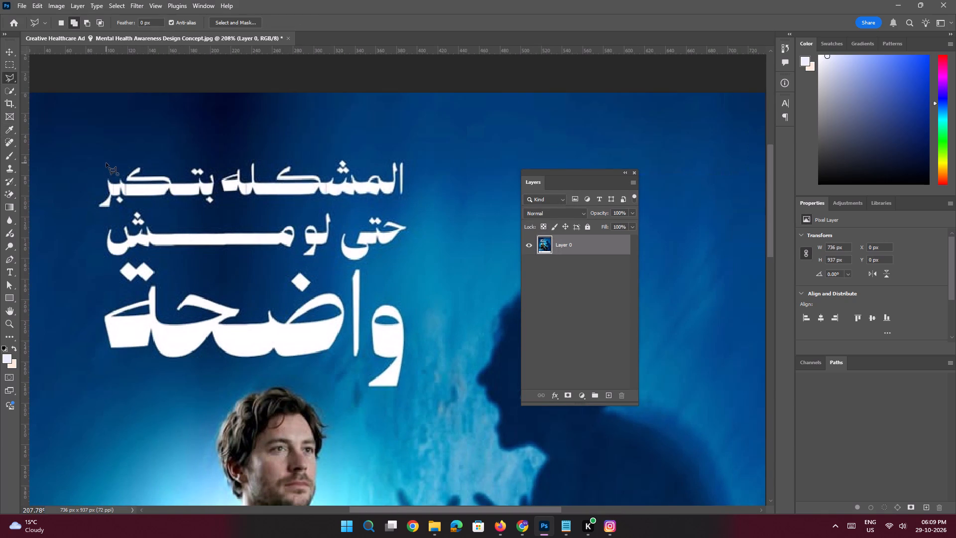
left_click(196, 157)
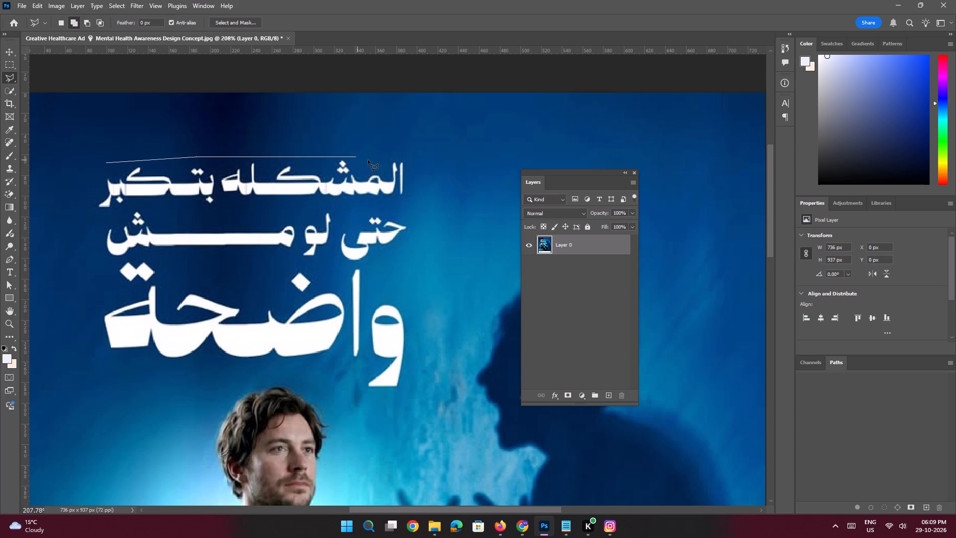
left_click(406, 158, "shift")
left_click(414, 197)
left_click(411, 241)
left_click_drag(412, 286, 412, 299)
left_click_drag(411, 333, 411, 338)
left_click(411, 365)
left_click(403, 396)
left_click(390, 402)
left_click(361, 397)
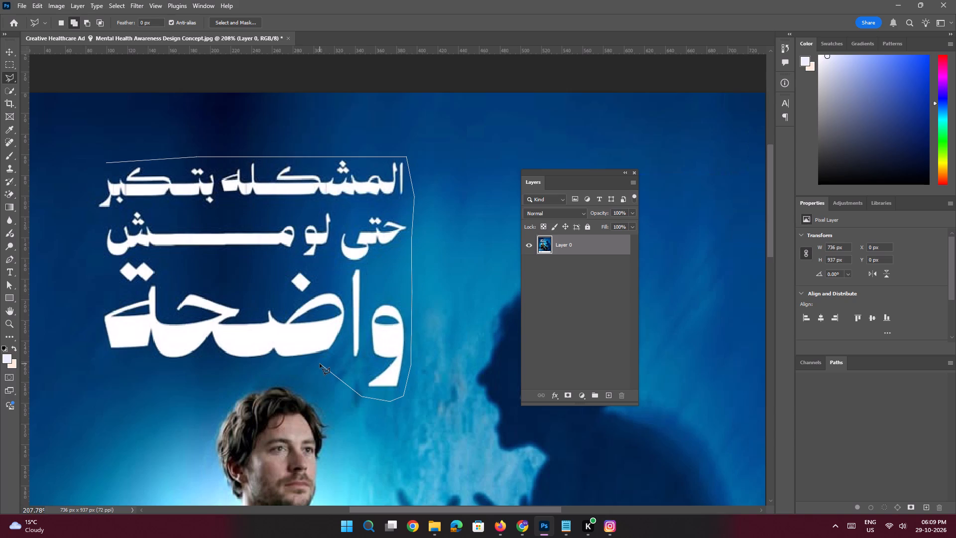
left_click(320, 364)
left_click(90, 361, "shift")
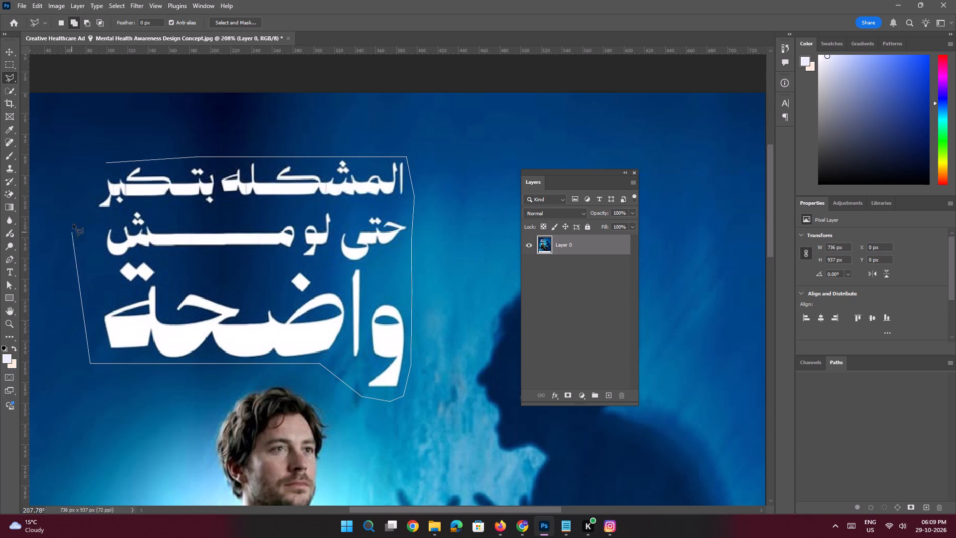
left_click(85, 198)
left_click(93, 182)
left_click(109, 164)
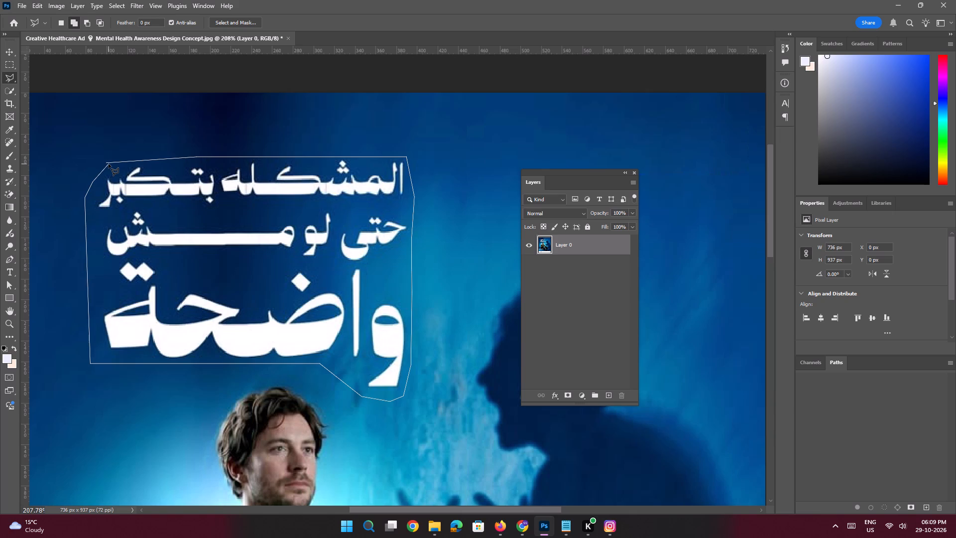
left_click(109, 164)
double_click(109, 164)
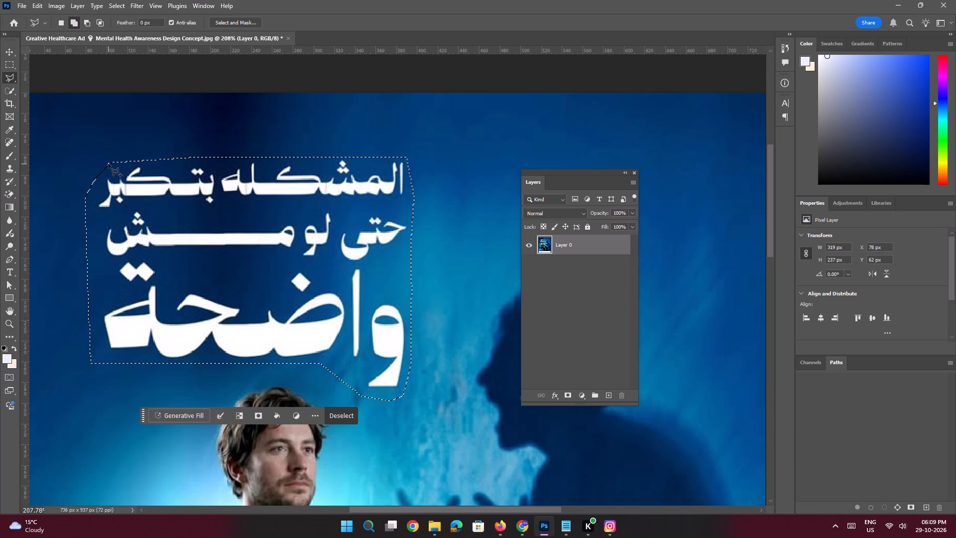
key("shift+BackSpace")
key("Return")
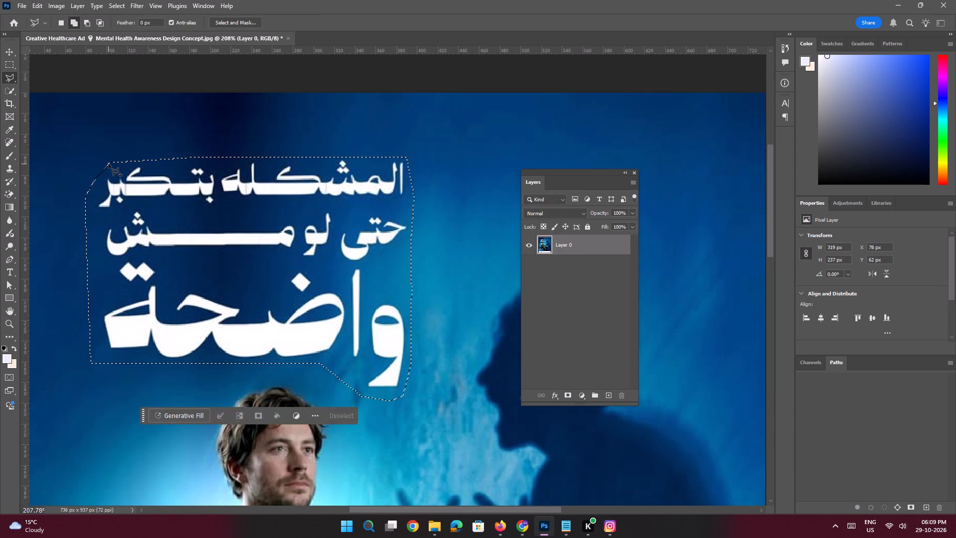
key("ctrl+d")
Outline the white contact strip along the image's lower edge and replace it using Generative Fill with the prompt "Remove this".
key("ctrl+space")
key("ctrl+space")
key("ctrl+space")
key("ctrl+space")
key("ctrl+space")
key("ctrl+space")
key("ctrl+space")
key("ctrl+space")
key("ctrl+space")
key("ctrl+space")
key("ctrl+space")
key("ctrl+space")
key("ctrl+space")
key("ctrl+space")
key("ctrl+space")
key("ctrl+space")
key("ctrl+space")
key("ctrl+space")
key("ctrl+space")
key("ctrl+space")
left_click_drag(278, 252, 238, 240, "ctrl")
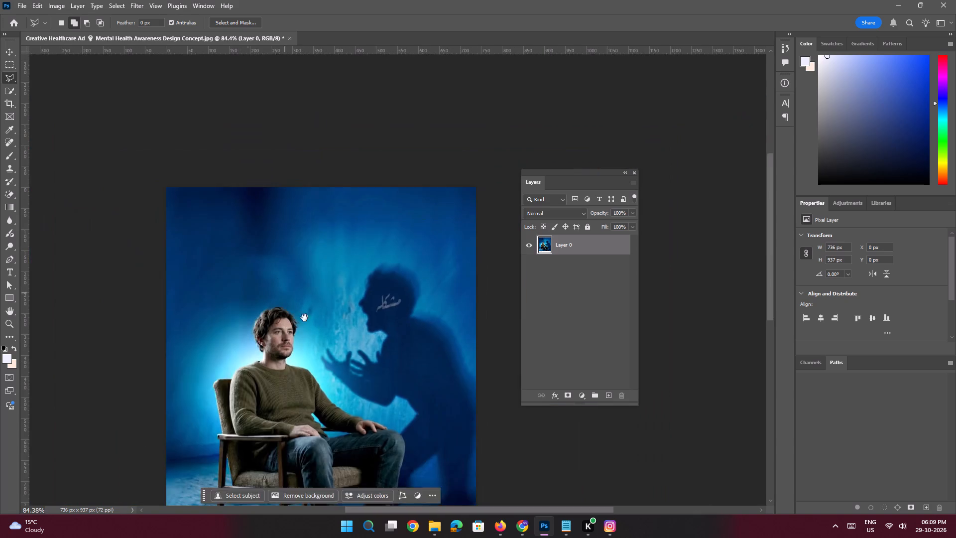
left_click_drag(319, 332, 309, 247)
left_click(309, 231)
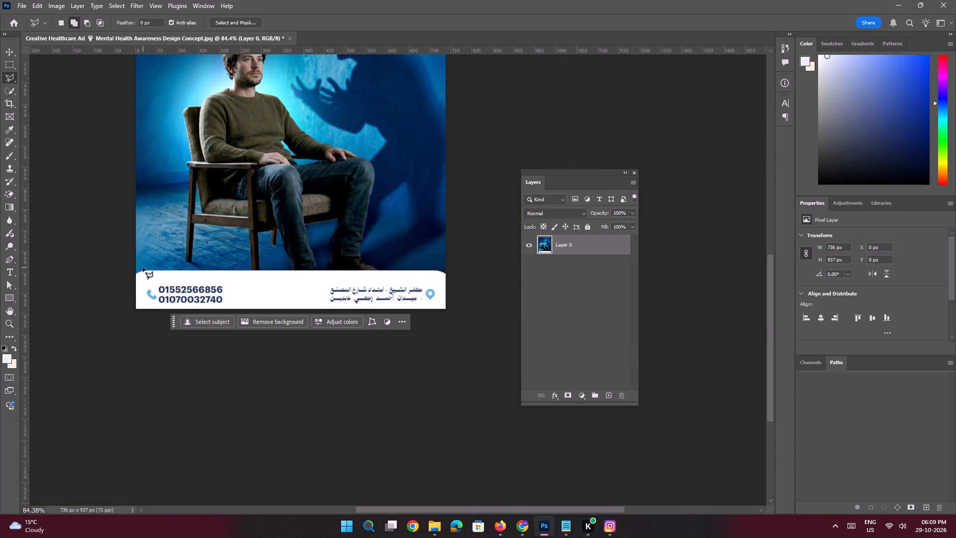
left_click(142, 270)
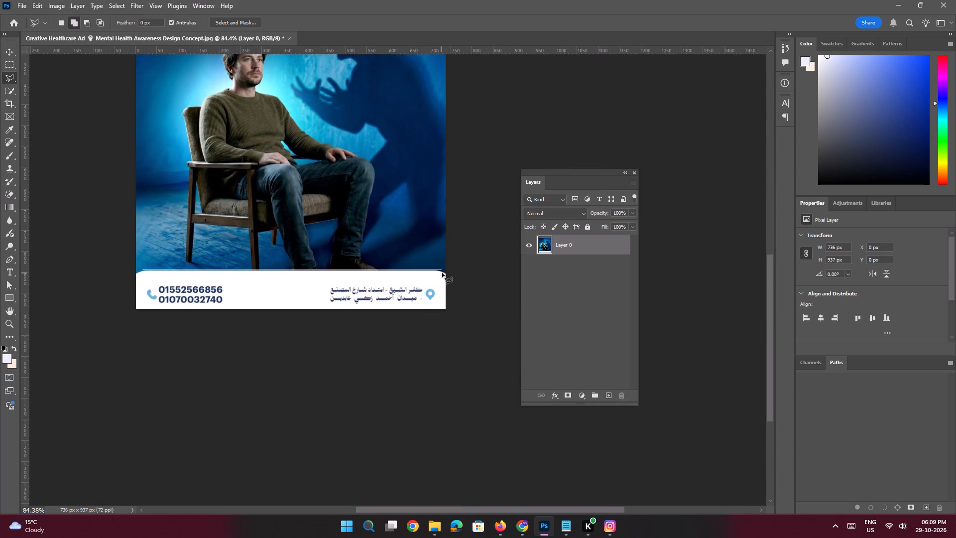
left_click(449, 272, "shift")
left_click(450, 312, "shift")
left_click(122, 310, "shift")
left_click(127, 273, "shift")
double_click(139, 271)
left_click(220, 327)
type("Remove this")
key("space")
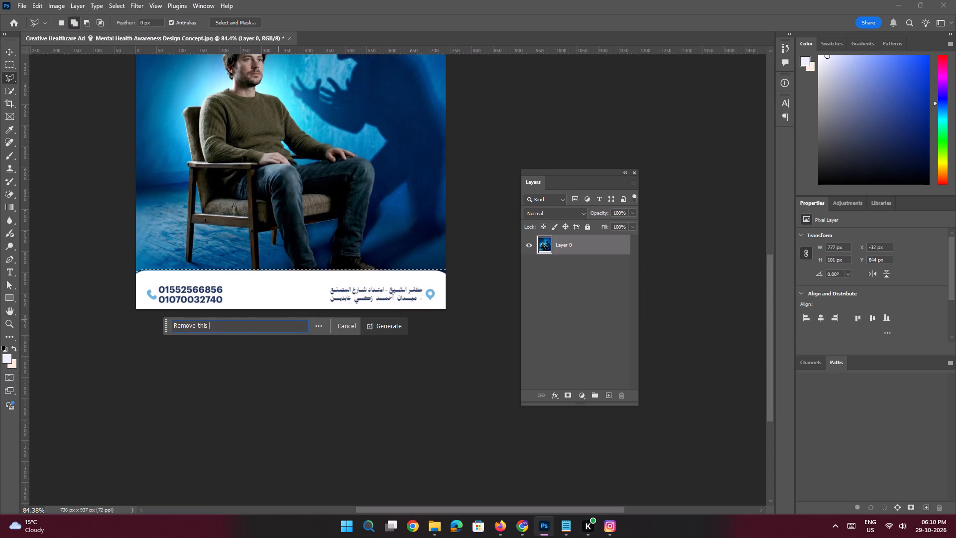
key("Return")
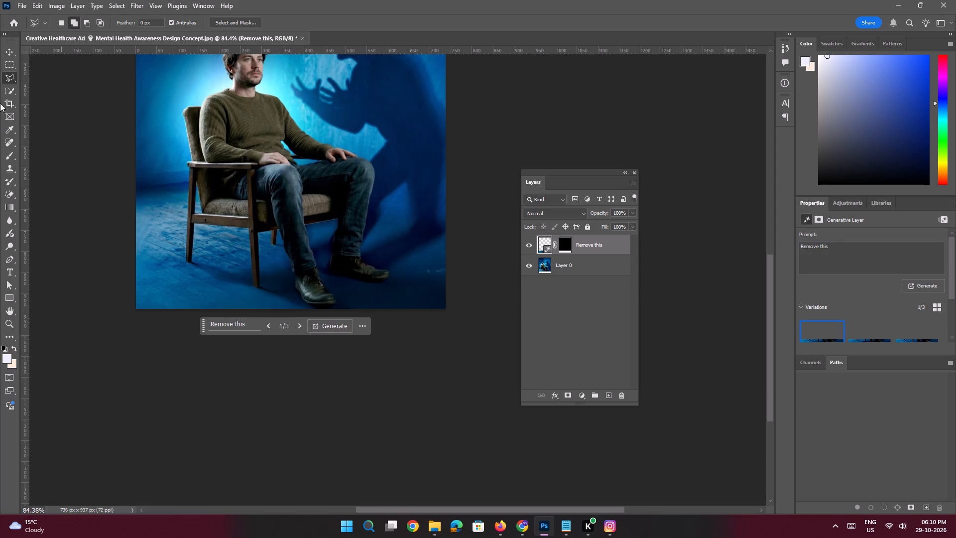
Combine the generated "Remove this" layer and Layer 0 into a single smart object.
left_click(568, 261, "shift")
right_click(582, 245)
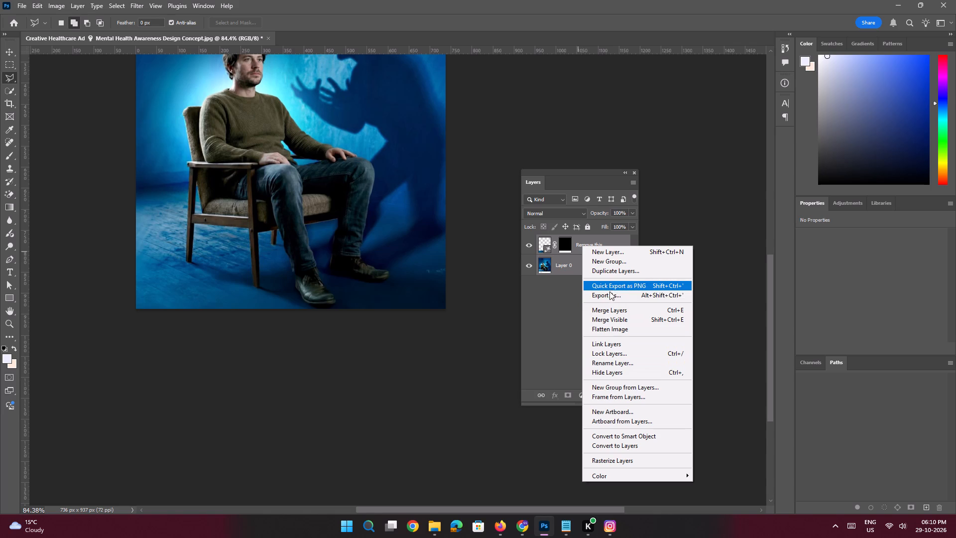
left_click(614, 434)
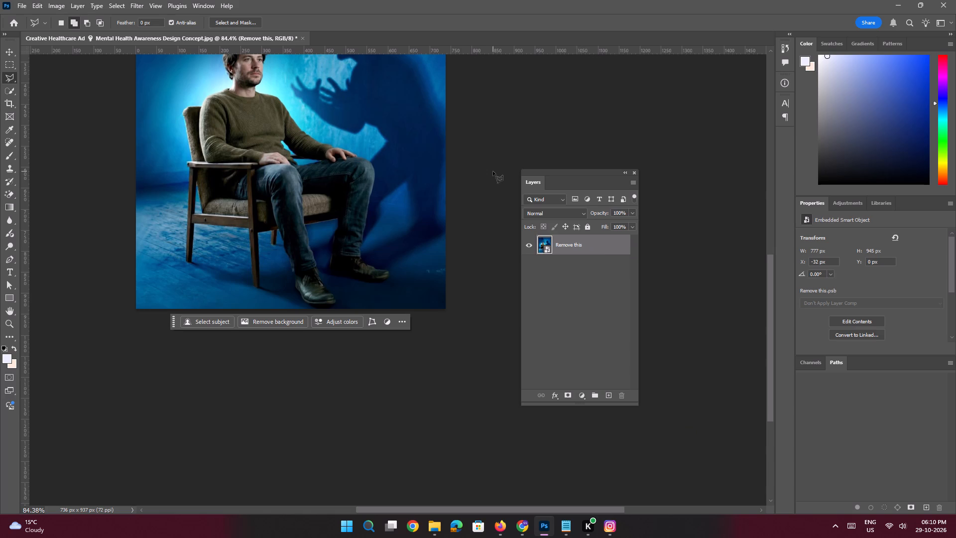
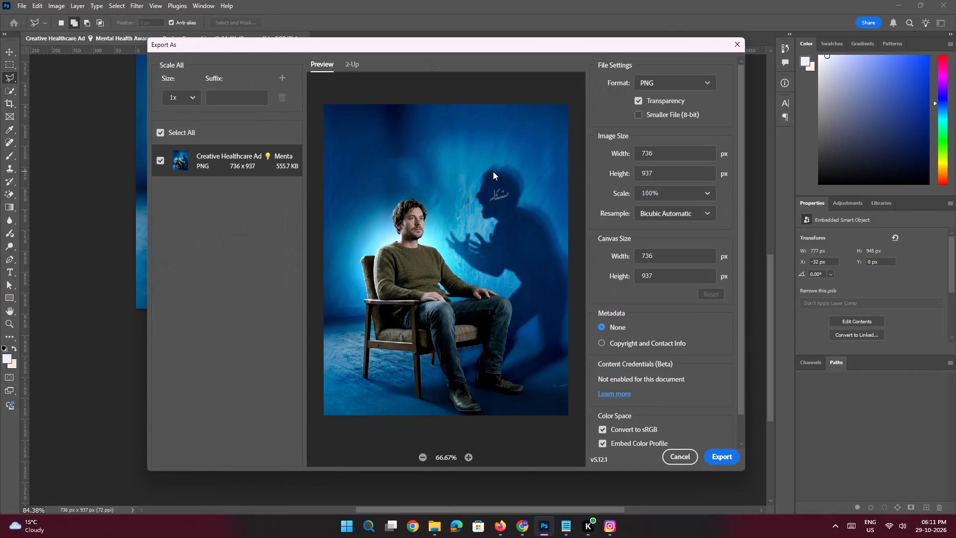
Cancel the export and outline the faint Arabic word on the shadow's head with the Polygonal Lasso.
left_click(681, 458)
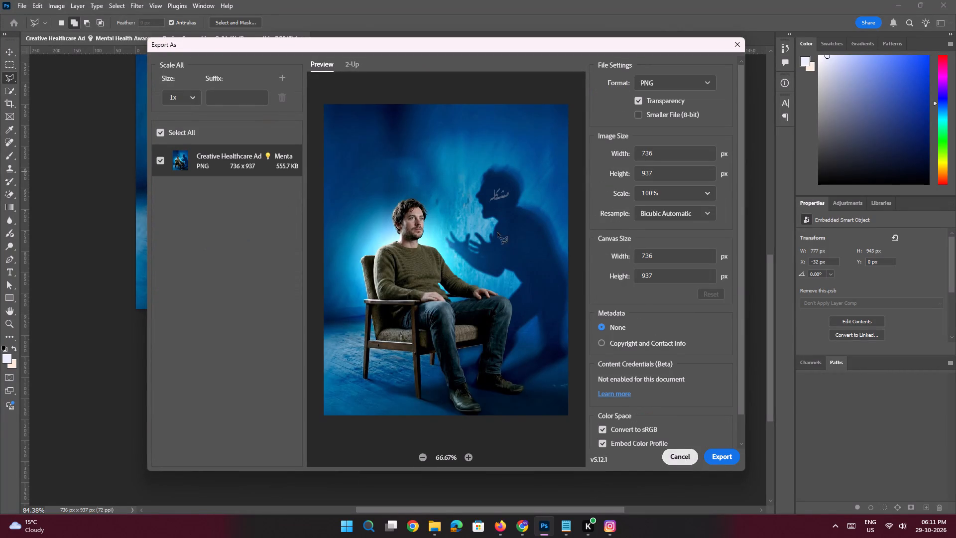
key("space")
left_click_drag(355, 98, 386, 201, "ctrl")
left_click_drag(384, 151, 364, 381)
left_click_drag(339, 200, 357, 255, "ctrl")
left_click_drag(392, 169, 388, 183)
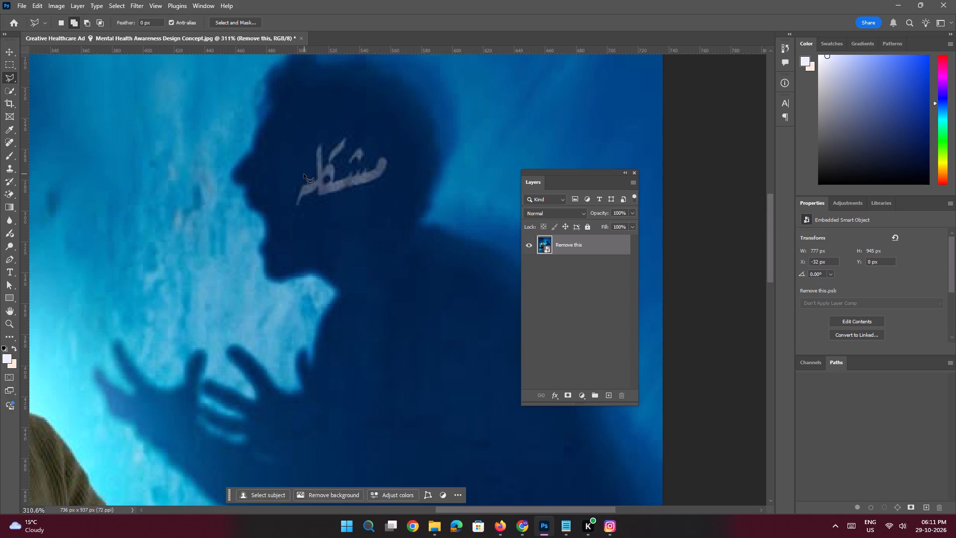
left_click(304, 174)
left_click(313, 137)
left_click(368, 130)
left_click(403, 150)
left_click(393, 187)
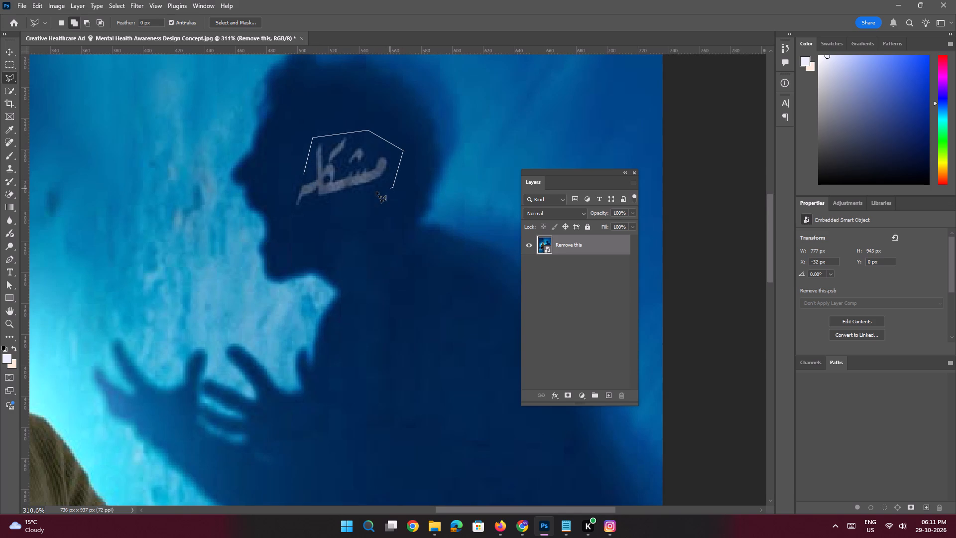
left_click(363, 197)
left_click(303, 214)
left_click(286, 209)
left_click(287, 186)
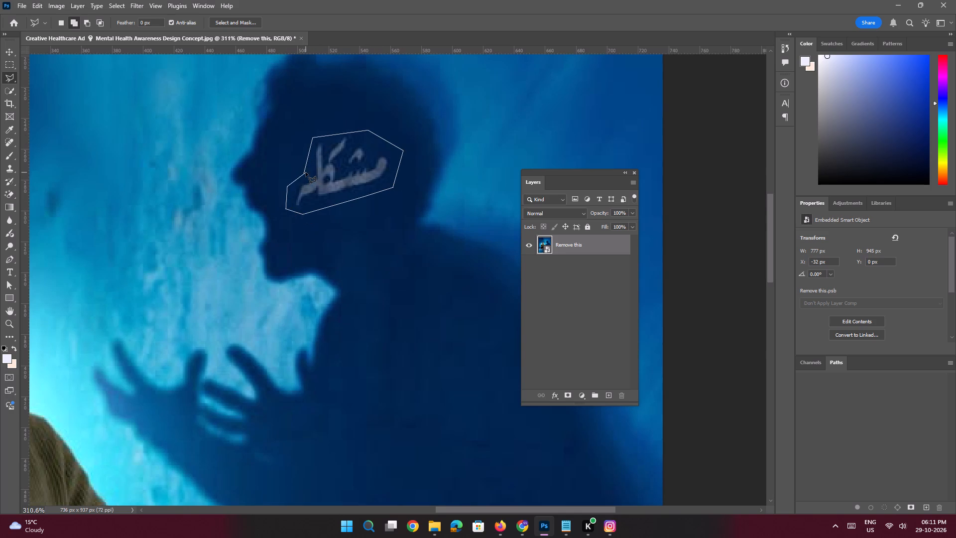
double_click(306, 172)
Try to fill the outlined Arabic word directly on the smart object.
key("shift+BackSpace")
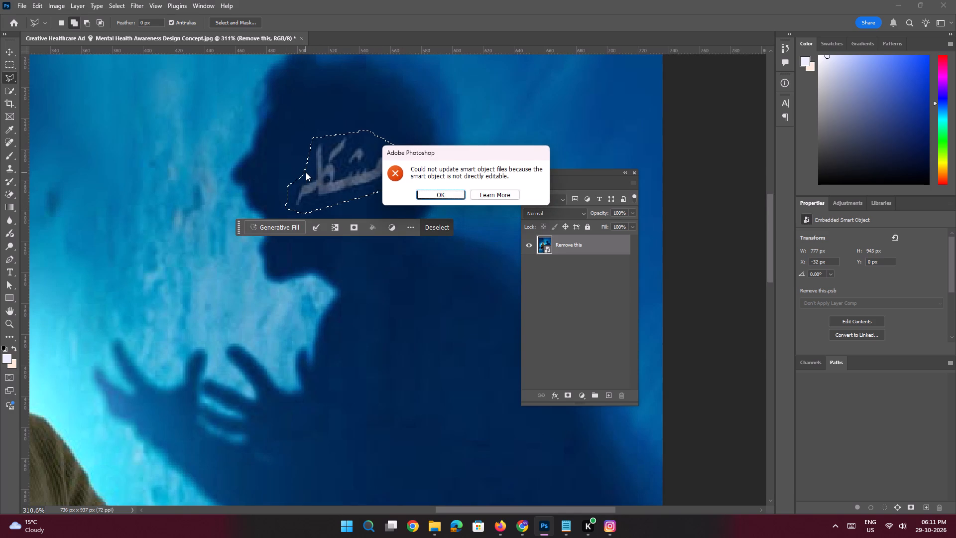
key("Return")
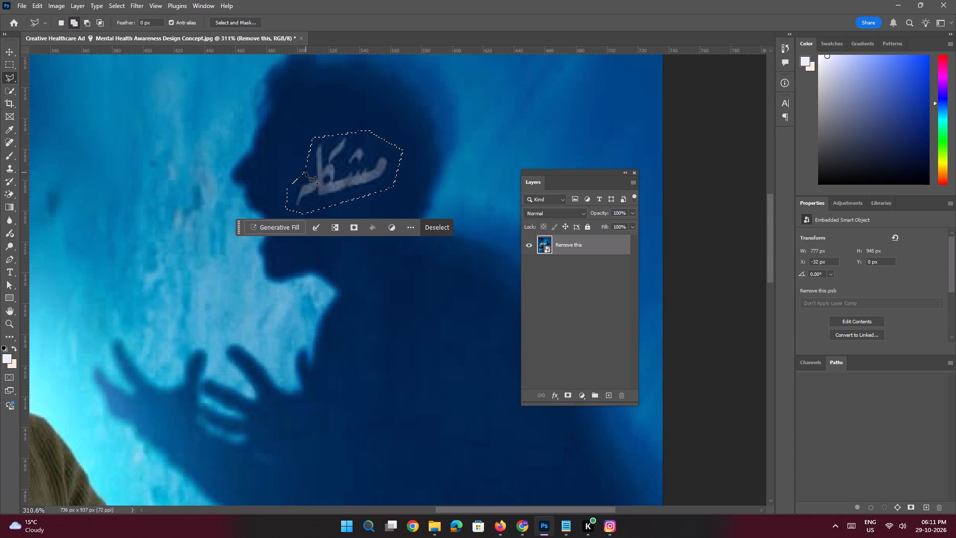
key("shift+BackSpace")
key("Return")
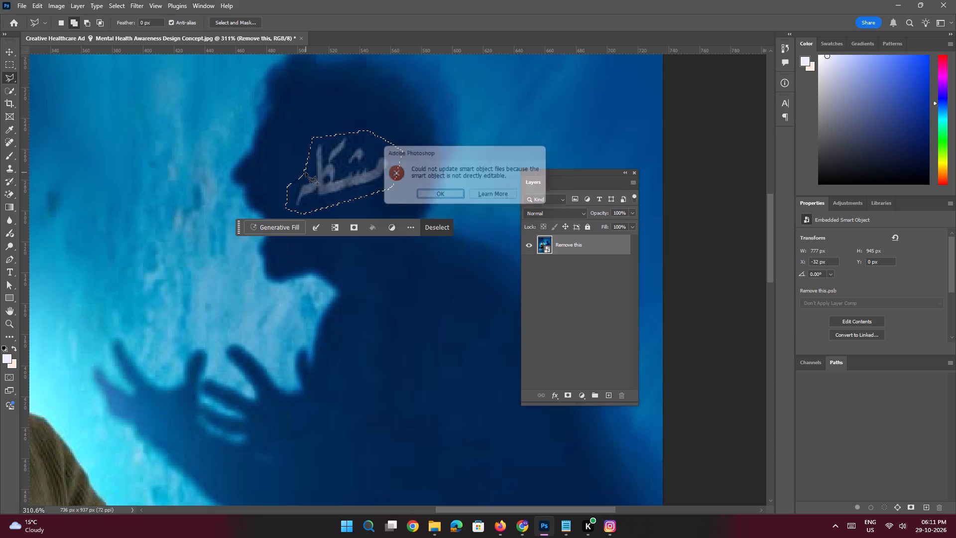
Rasterize the "Remove this" smart object, fill the outlined Arabic word with the matching dark shadow background, and deselect.
key("e")
left_click(363, 311)
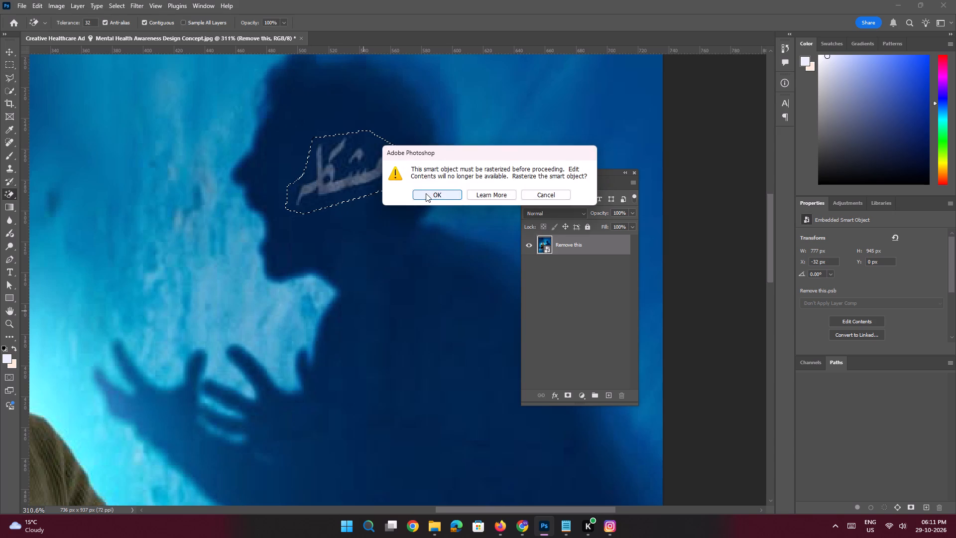
left_click(426, 193)
key("shift+BackSpace")
key("Return")
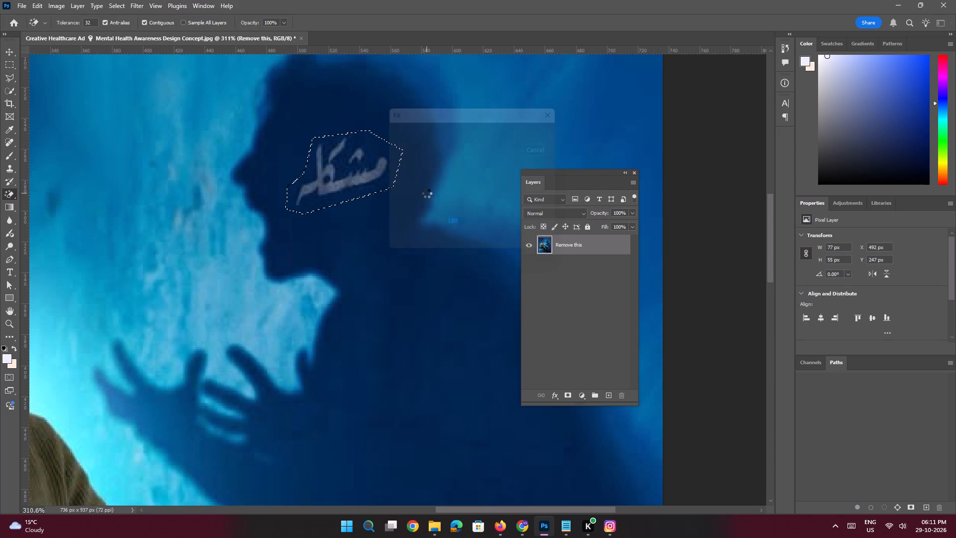
key("ctrl+d")
key("ctrl+0")
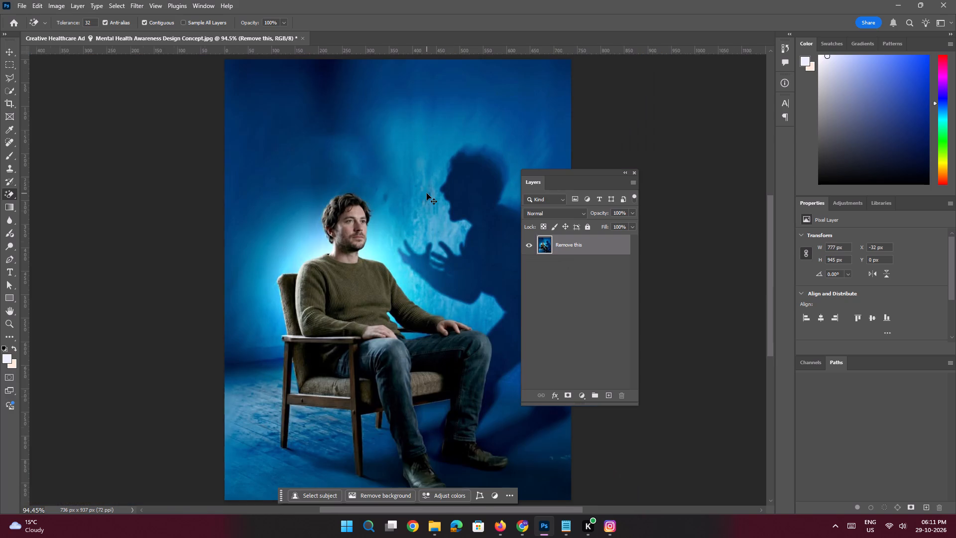
key("ctrl+alt+shift+w")
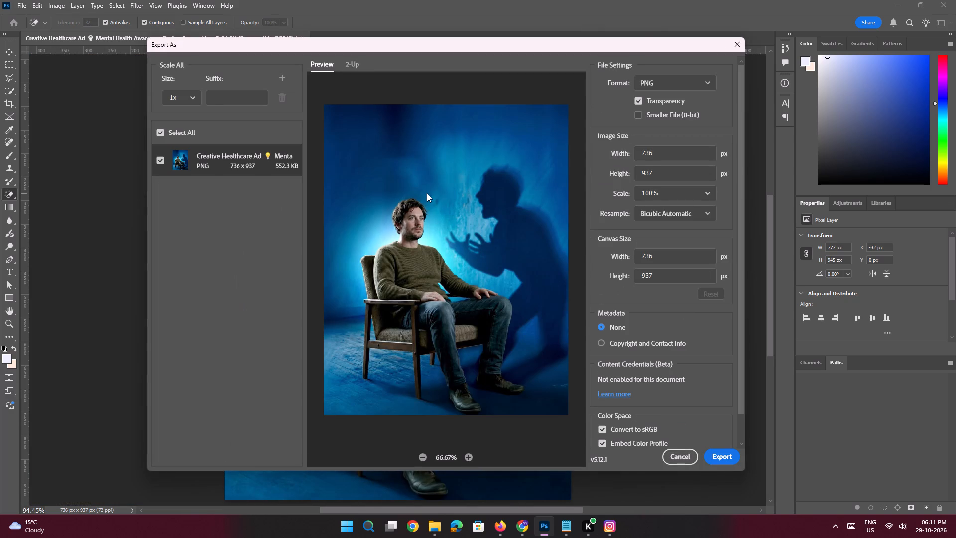
left_click(722, 457)
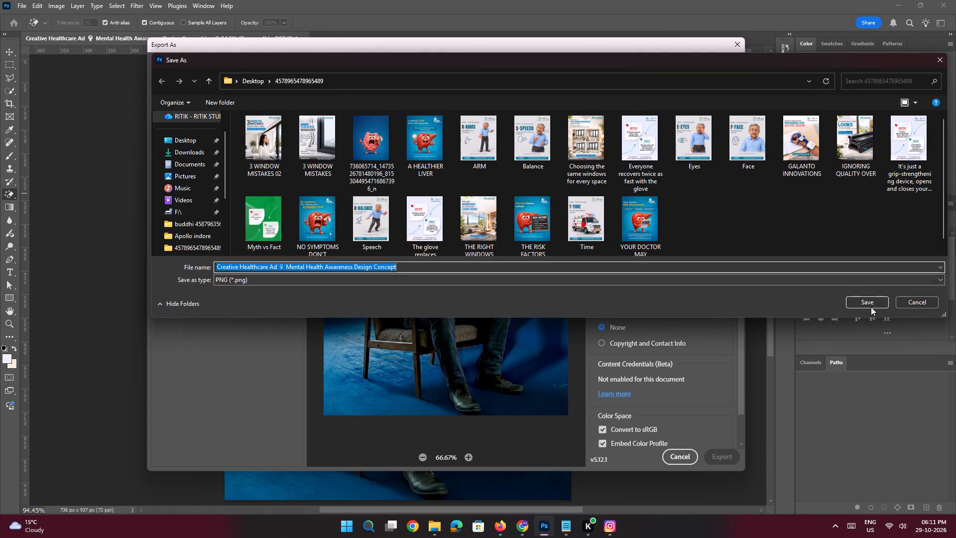
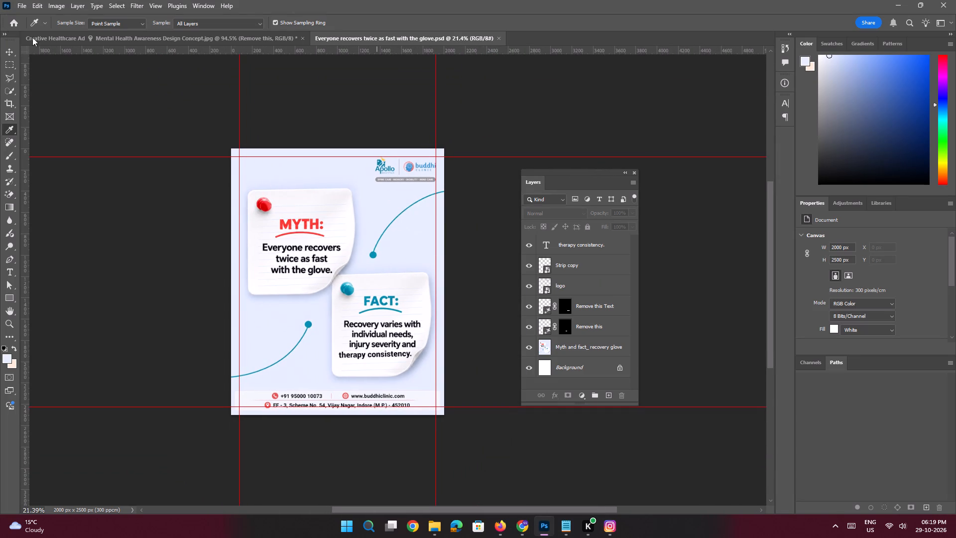
left_click(9, 50)
left_click(100, 269)
key("space")
key("space")
key("space")
key("space")
key("space")
key("space")
left_click_drag(432, 289, 411, 286)
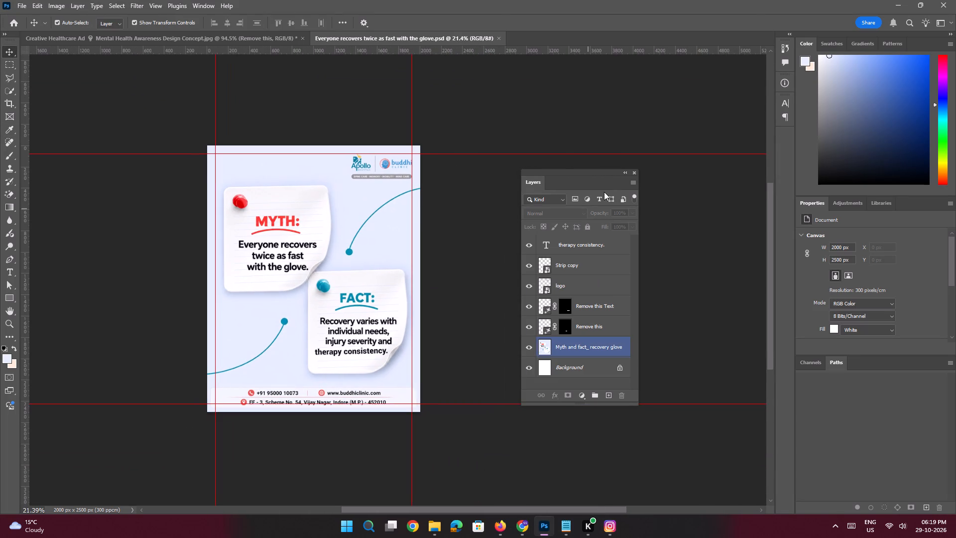
left_click_drag(599, 173, 680, 189)
left_click(502, 242)
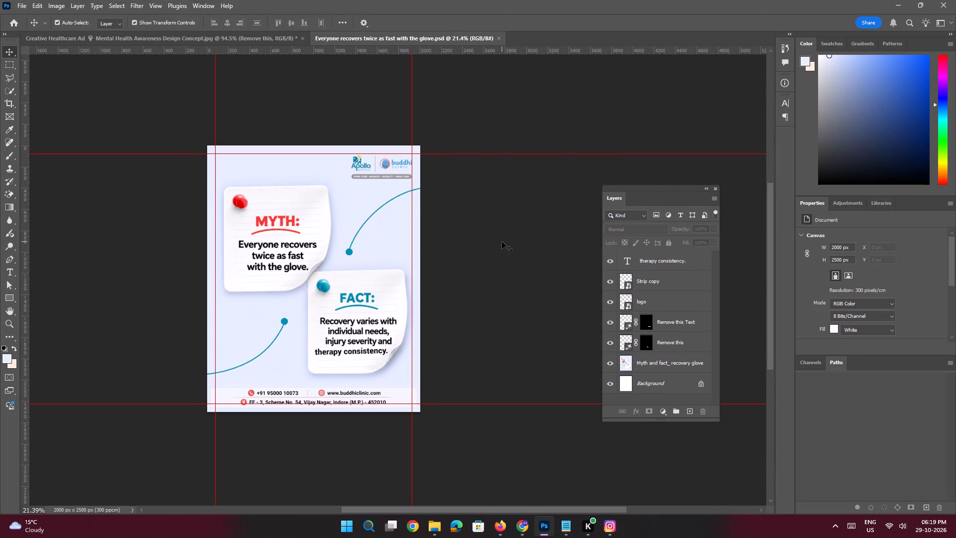
key("ctrl+n")
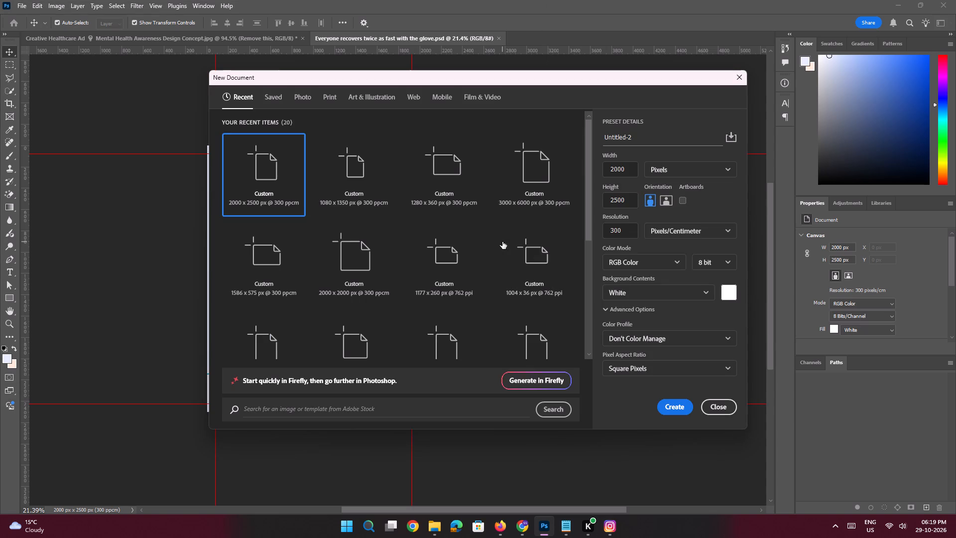
key("Return")
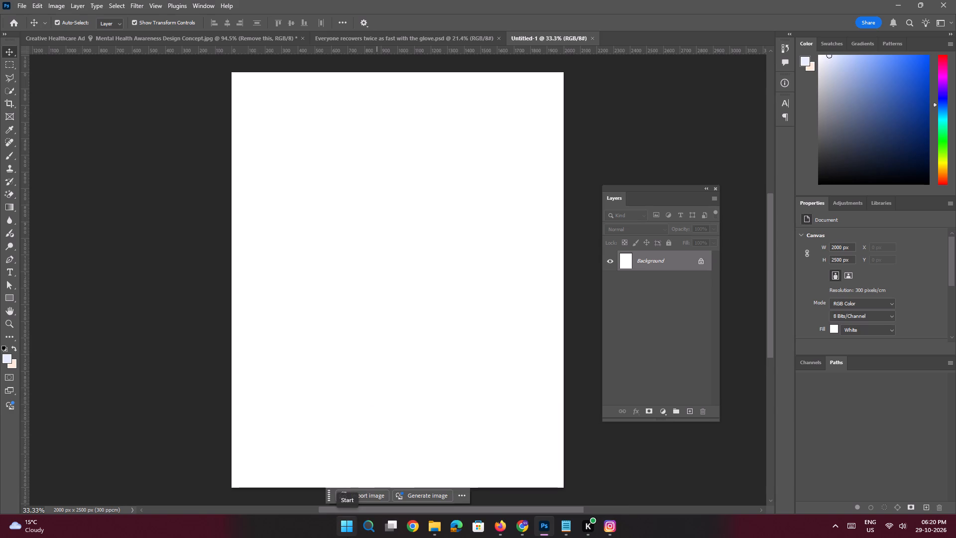
Add a guide layout to the new canvas with 75 px margins on all four sides, using red guides.
key("space")
left_click_drag(418, 287, 406, 285, "ctrl")
left_click(150, 3)
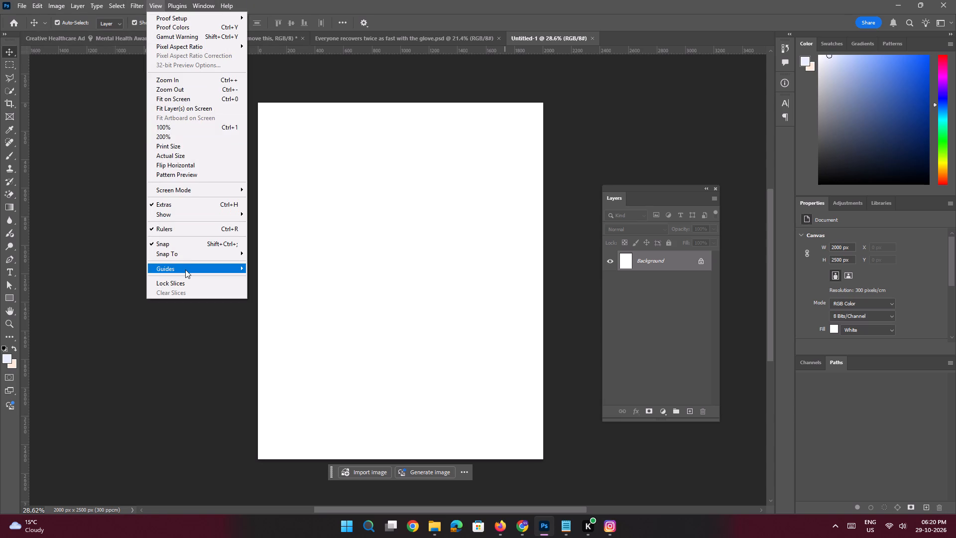
left_click(271, 335)
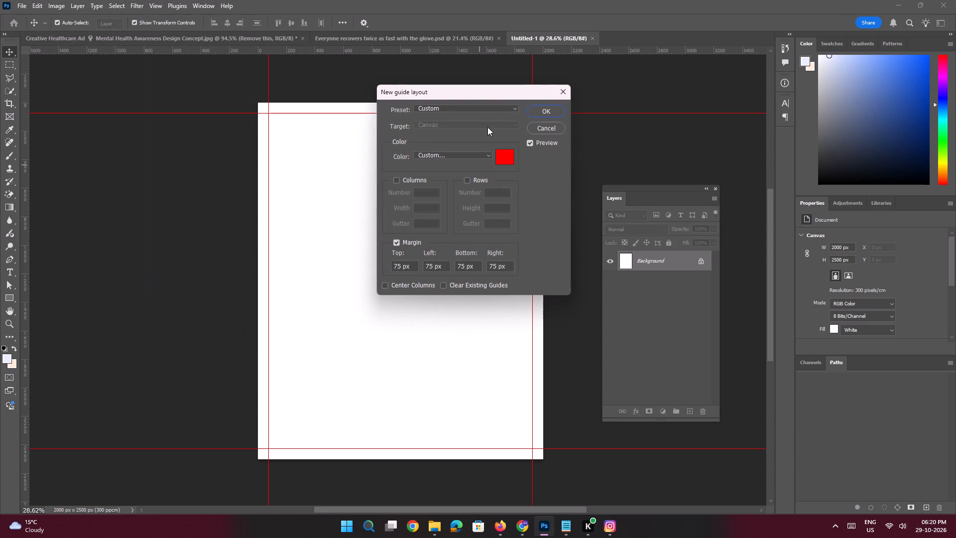
left_click(539, 111)
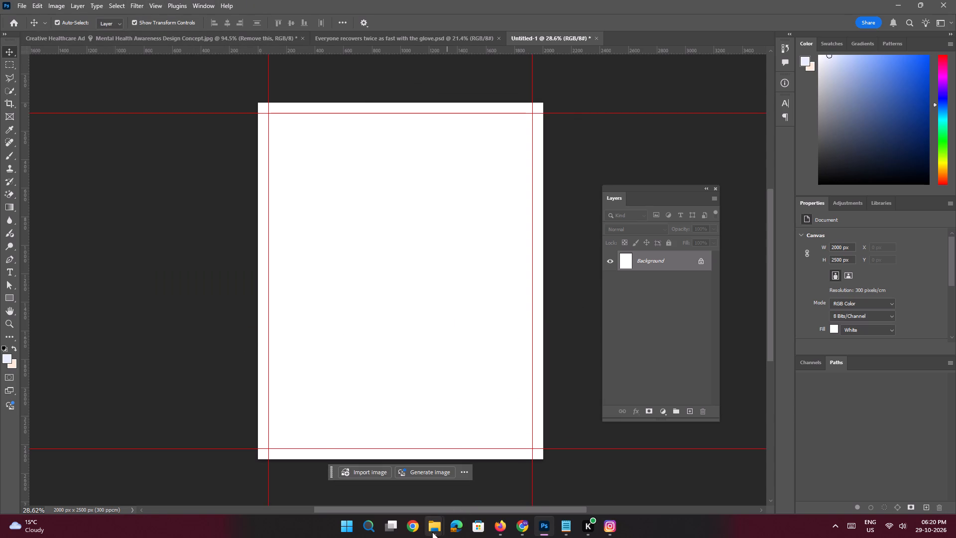
Place the "A worried shadow in blue" image from the Downloads folder in File Explorer onto the new canvas, filling it.
left_click(424, 490)
left_click(58, 134)
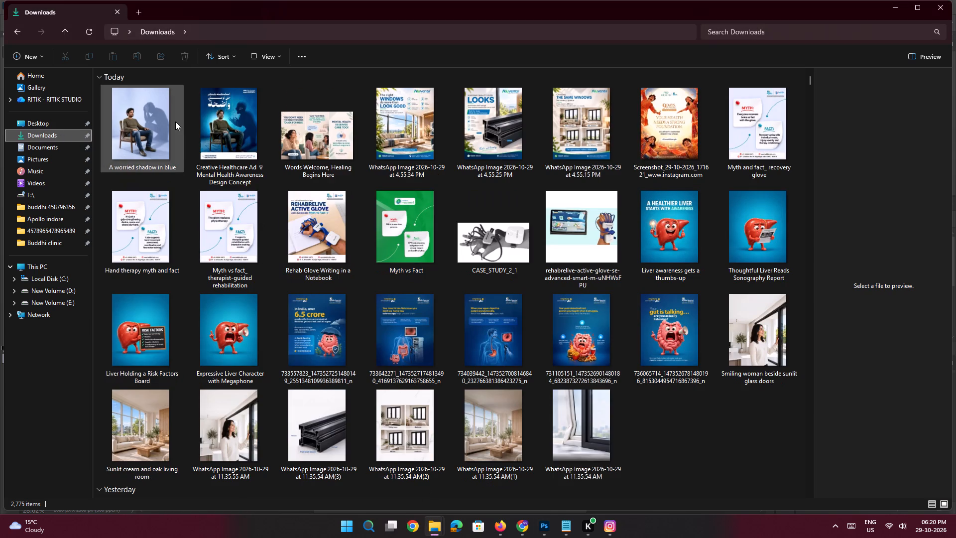
left_click(148, 139)
left_click_drag(137, 142, 538, 504)
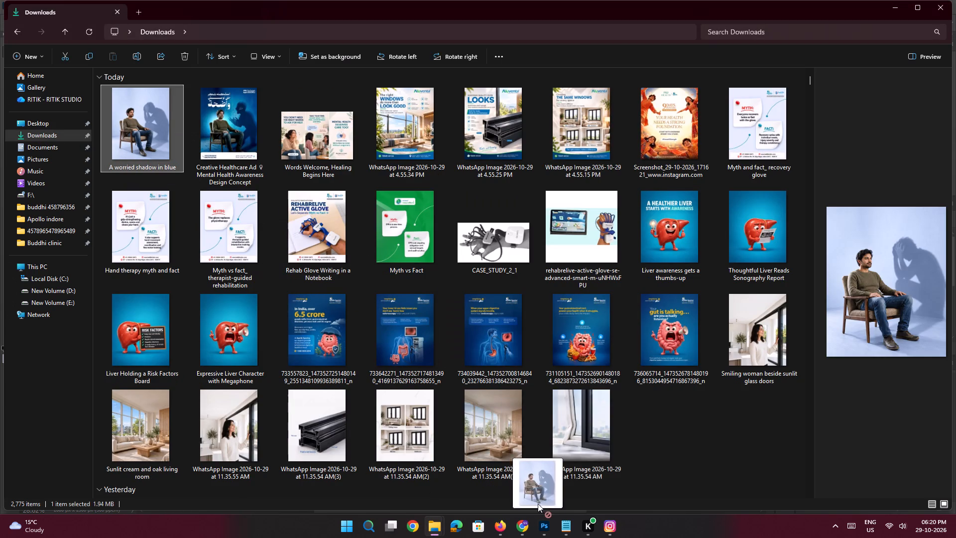
left_click_drag(538, 504, 360, 260)
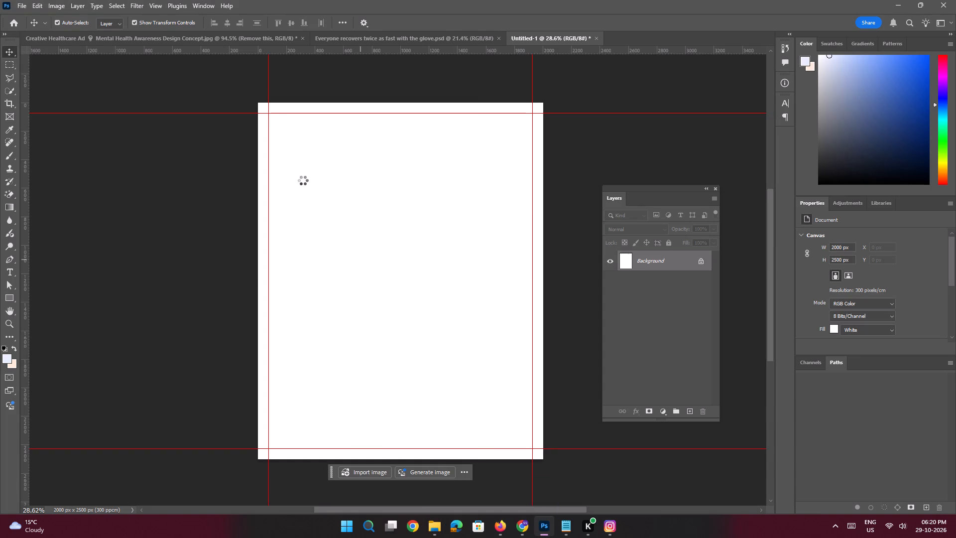
key("Return")
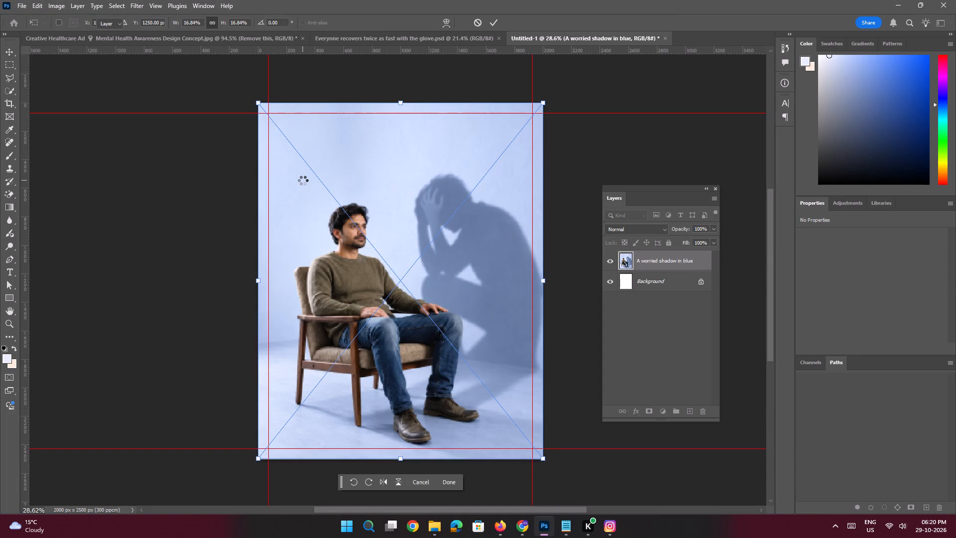
Copy the logo layer with the Apollo and Buddhi Clinic logos from the "Everyone recovers twice as fast" post into the new document.
key("space")
left_click_drag(412, 161, 425, 188, "ctrl")
left_click_drag(458, 170, 445, 198)
left_click(434, 43)
key("space")
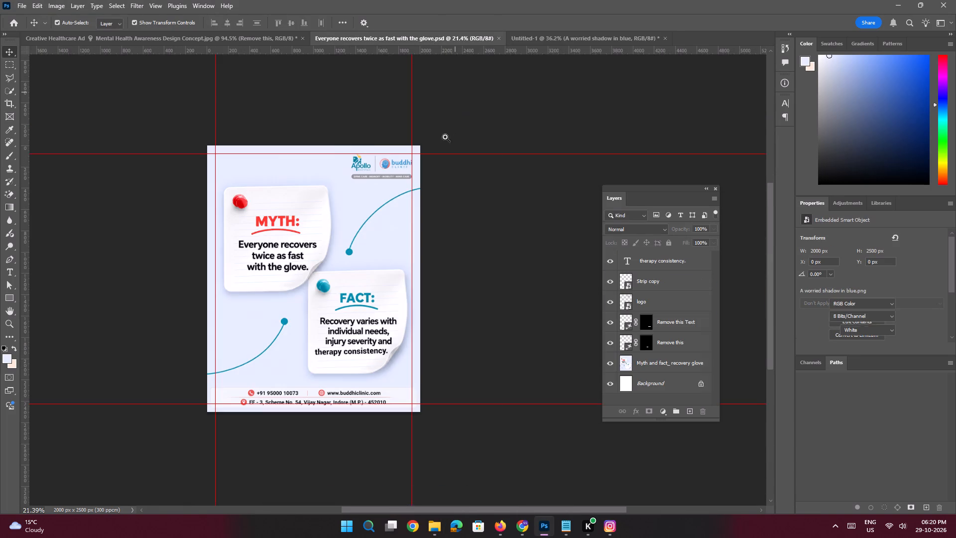
left_click_drag(375, 148, 394, 194, "ctrl")
left_click(389, 171)
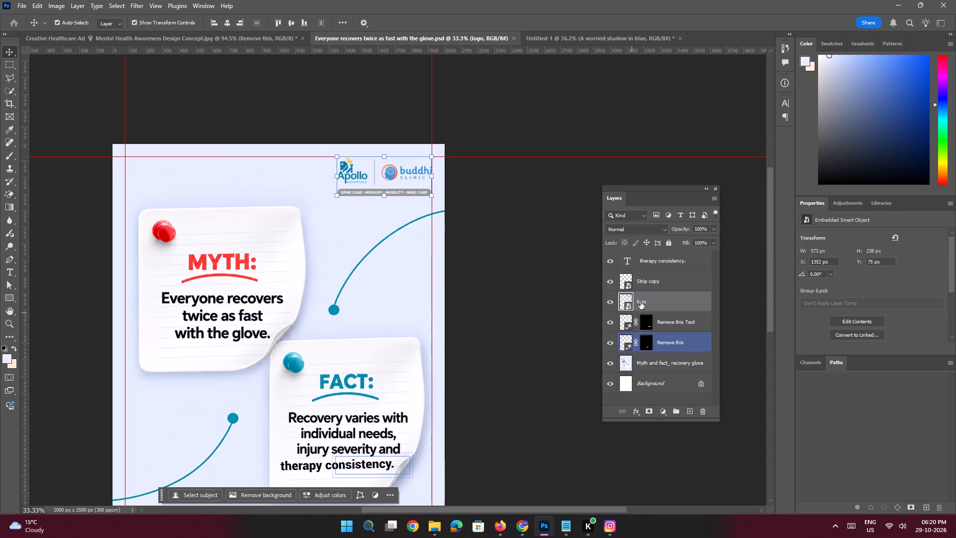
left_click_drag(644, 299, 522, 87)
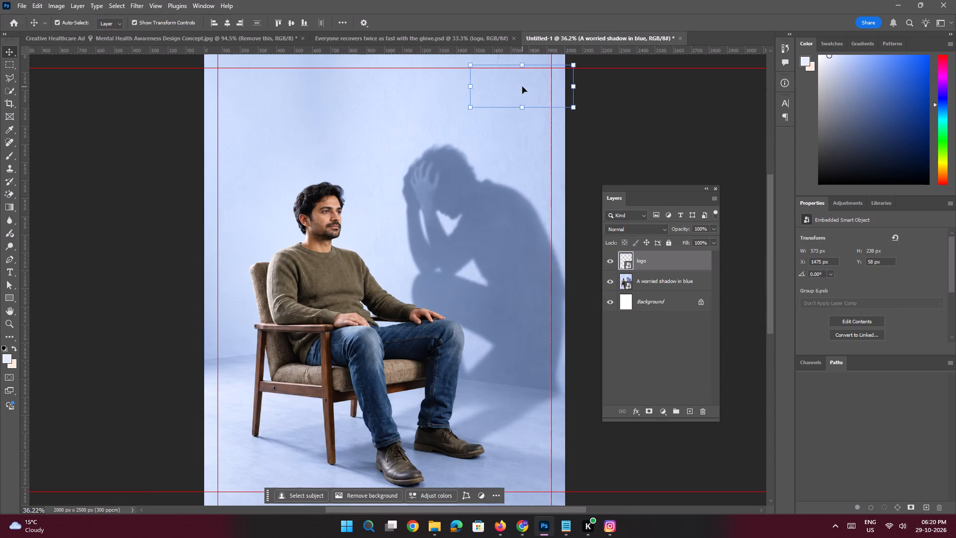
Snap the logo into the canvas's top-right corner against the margin guides, at X 1352 px and Y 75 px, and deselect it.
key("space")
key("space")
key("space")
key("space")
key("space")
key("space")
key("space")
key("space")
key("space")
key("space")
key("space")
key("space")
key("space")
key("space")
key("space")
key("space")
key("space")
key("space")
key("space")
key("space")
left_click_drag(522, 87, 463, 169)
left_click_drag(457, 151, 477, 201, "ctrl")
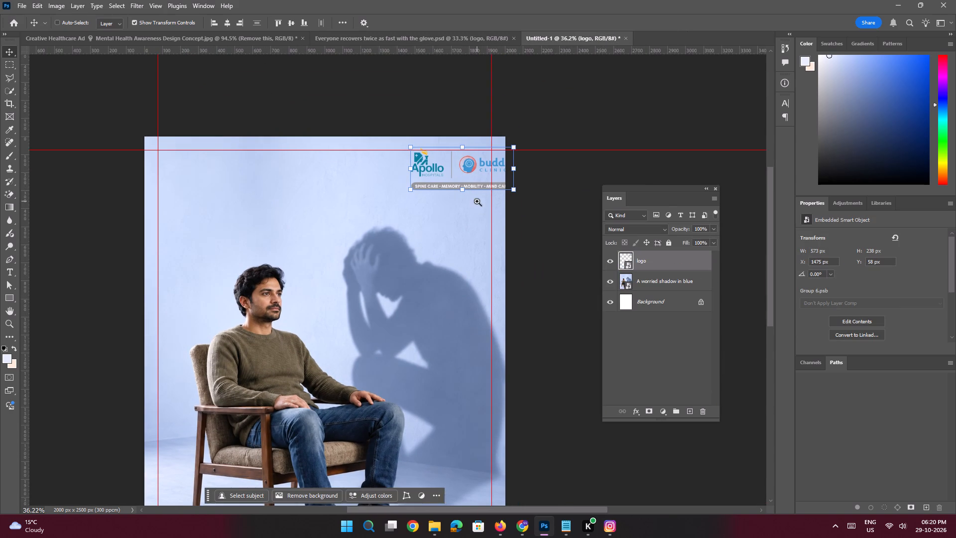
left_click_drag(456, 157, 472, 193, "ctrl")
left_click_drag(470, 169, 412, 182)
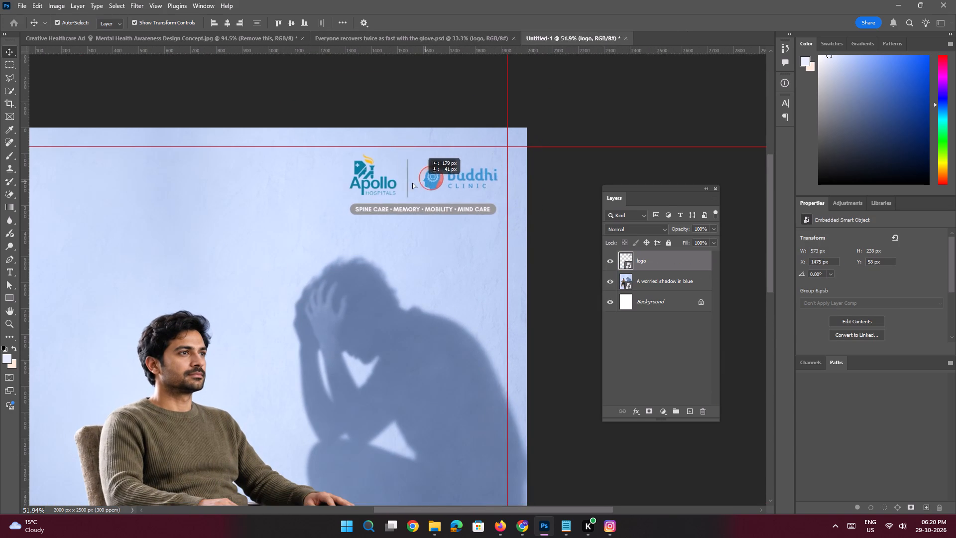
left_click_drag(412, 182, 440, 176)
key("ctrl+space")
key("ctrl+space")
key("ctrl+space")
key("ctrl+space")
key("ctrl+space")
key("ctrl+space")
key("ctrl+space")
key("ctrl+space")
key("ctrl+space")
key("ctrl+space")
key("ctrl+space")
key("ctrl+space")
key("ctrl+space")
key("ctrl+space")
key("ctrl+space")
key("ctrl+space")
key("ctrl+space")
key("ctrl+space")
key("ctrl+space")
key("ctrl+space")
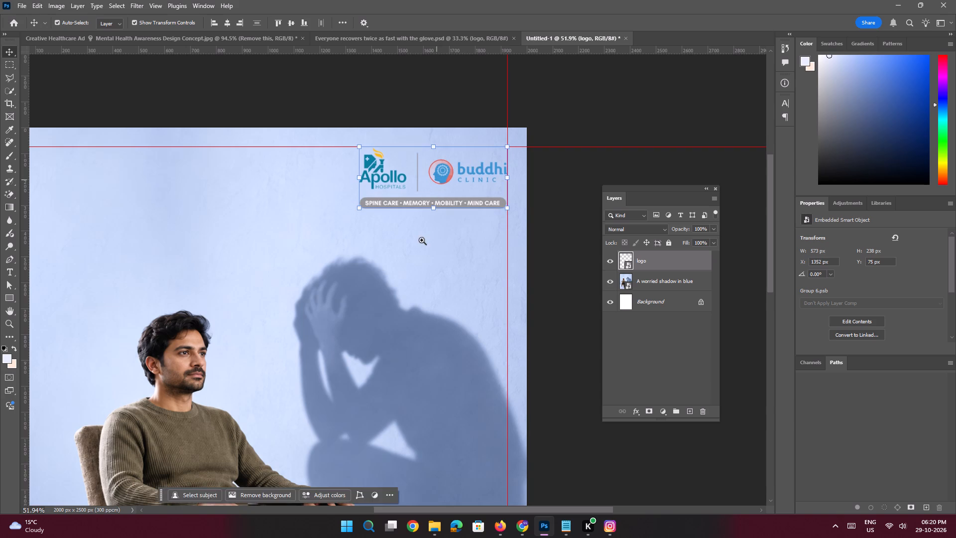
left_click_drag(421, 240, 377, 228, "ctrl")
left_click_drag(368, 252, 339, 240, "ctrl")
left_click_drag(345, 270, 378, 230)
left_click(106, 258)
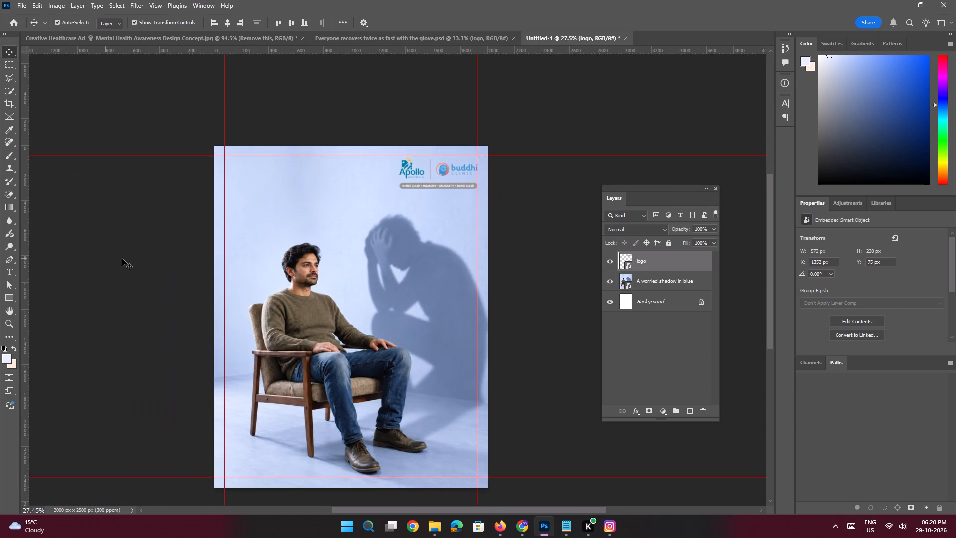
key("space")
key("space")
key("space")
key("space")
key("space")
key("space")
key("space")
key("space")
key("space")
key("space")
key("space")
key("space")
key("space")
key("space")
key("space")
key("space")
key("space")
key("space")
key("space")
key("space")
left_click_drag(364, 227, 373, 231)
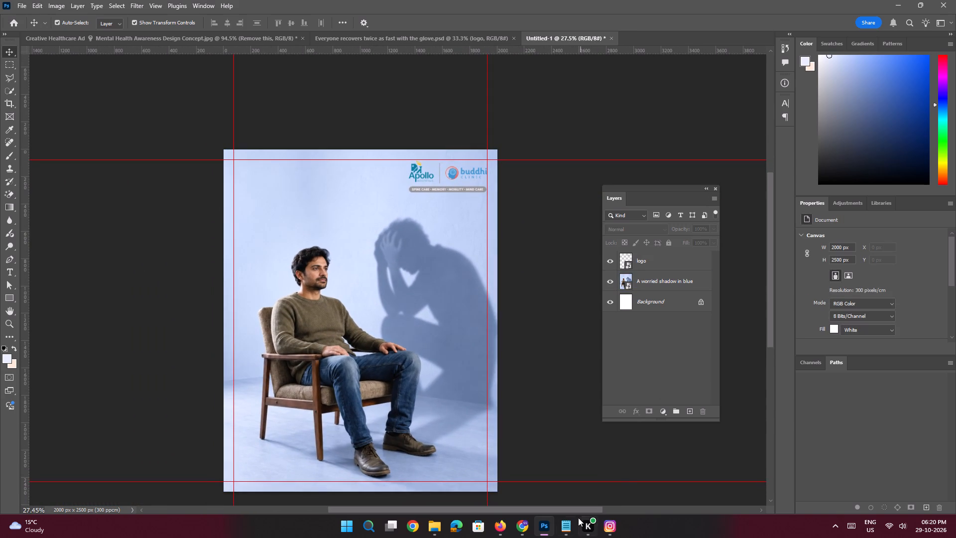
In Notepad, open the mental health slide notes and copy the Slide 1 headline "YOU DON'T NEED THE RIGHT WORDS TO ASK FOR HELP".
left_click(565, 524)
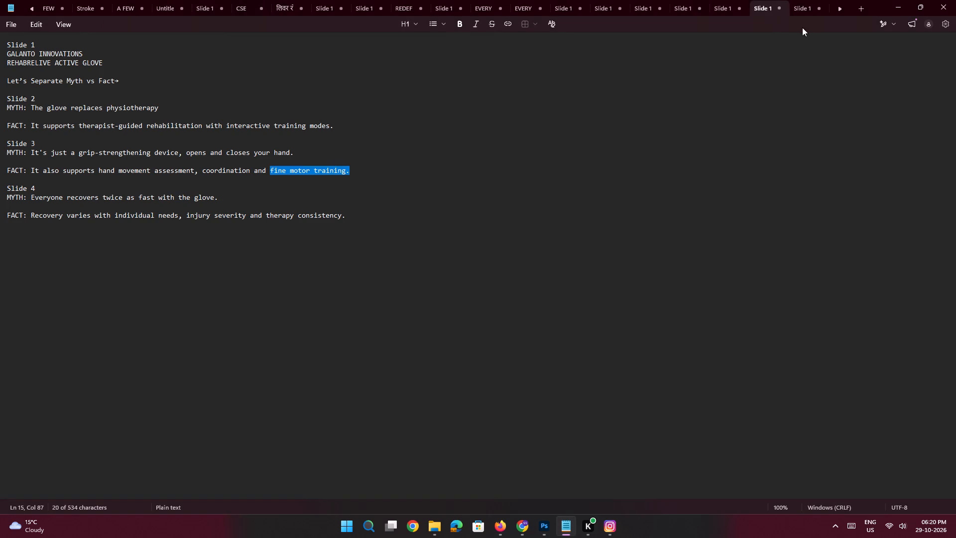
left_click(806, 7)
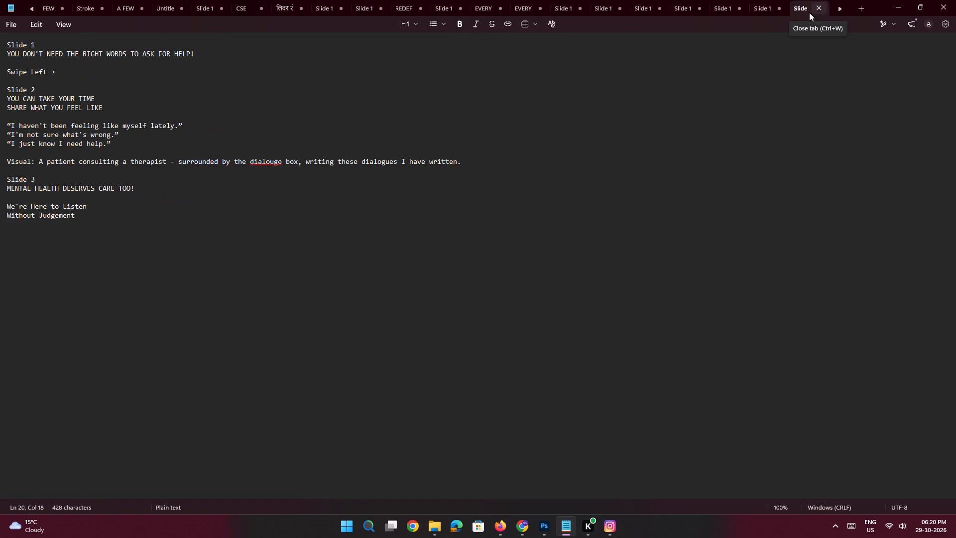
left_click_drag(191, 54, 0, 53)
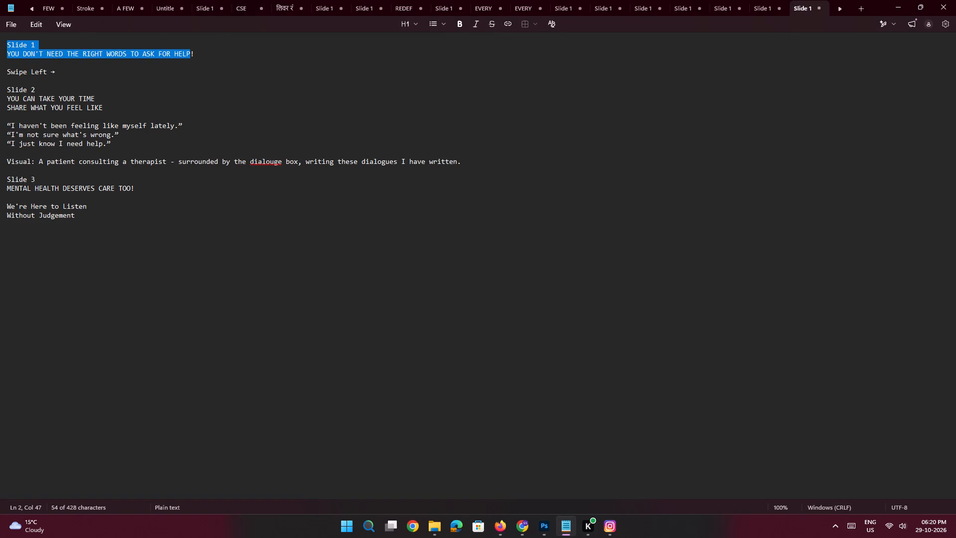
left_click_drag(0, 53, 0, 58)
key("ctrl+c")
Return to Photoshop and save the document as a PSD in the Buddhi clinic folder, using the copied headline as its file name.
key("alt+Tab")
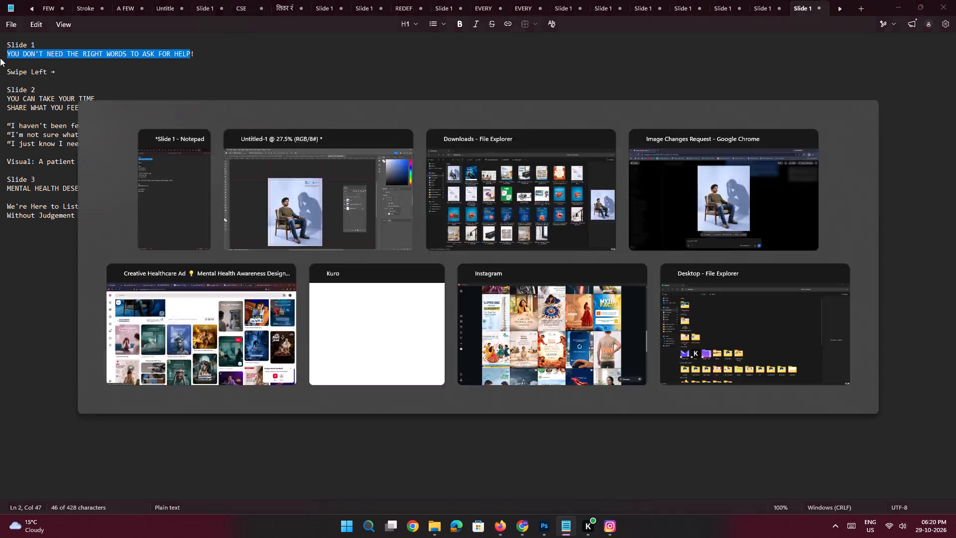
key("ctrl+s")
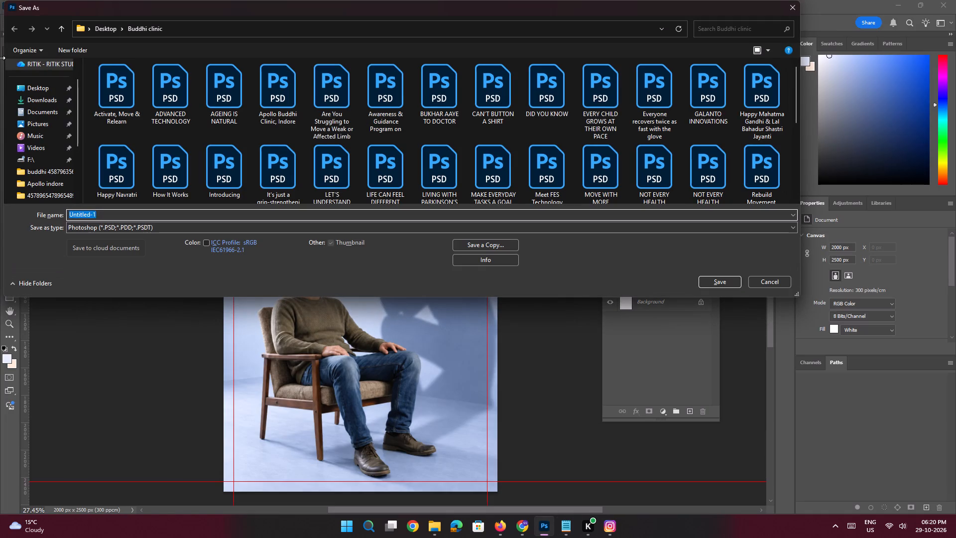
key("ctrl+v")
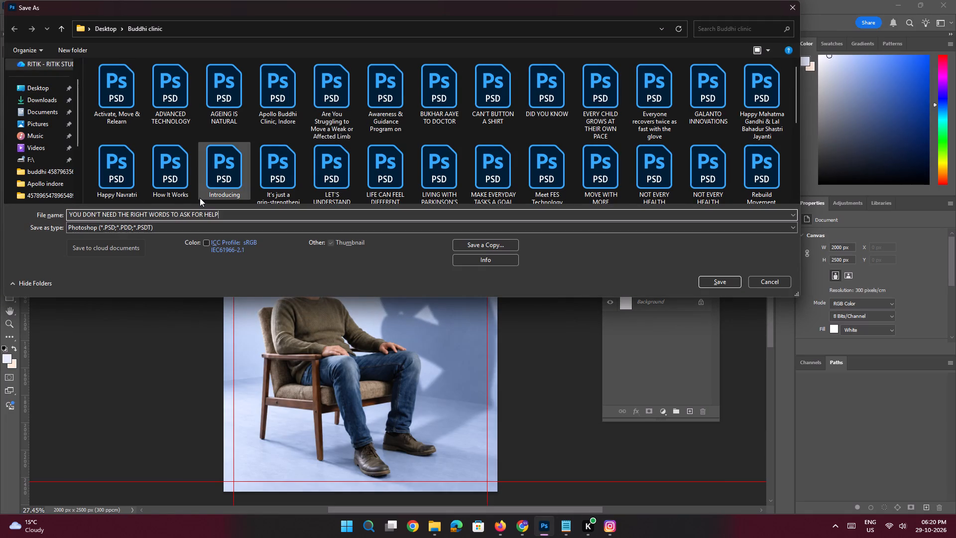
key("Return")
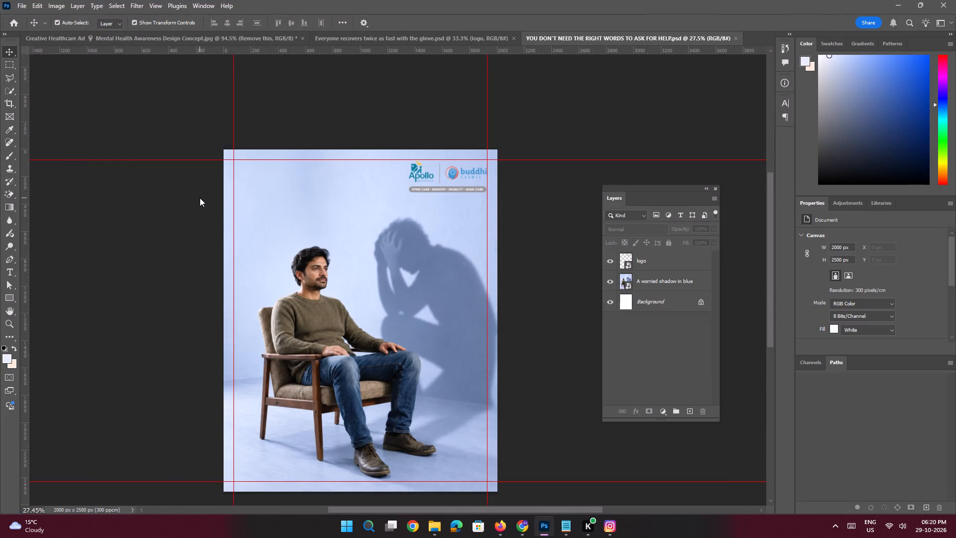
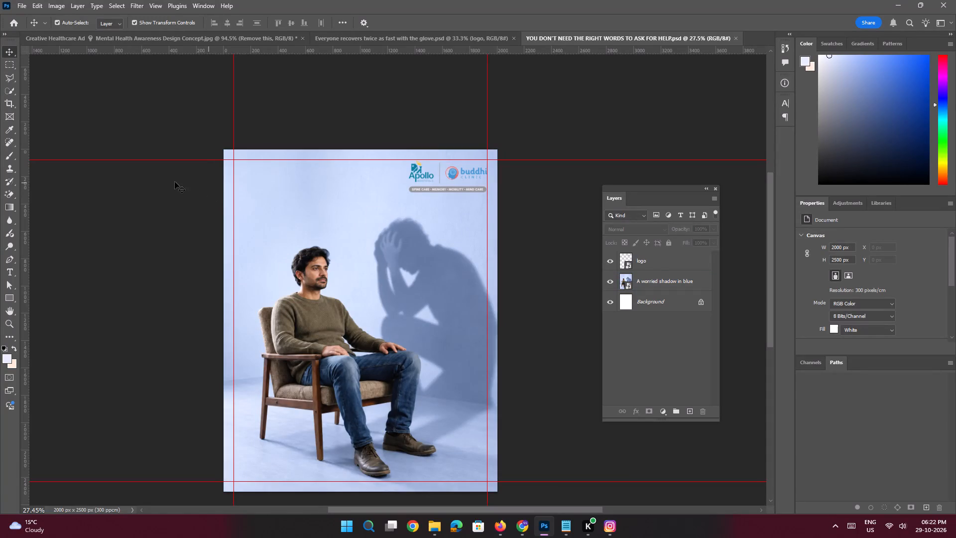
Copy the Strip copy layer with the contact details from the "Everyone recovers twice as fast" post into the new document.
key("space")
key("space")
key("space")
key("space")
key("space")
key("space")
key("space")
key("space")
key("space")
key("space")
left_click_drag(454, 292, 459, 279)
left_click(463, 38)
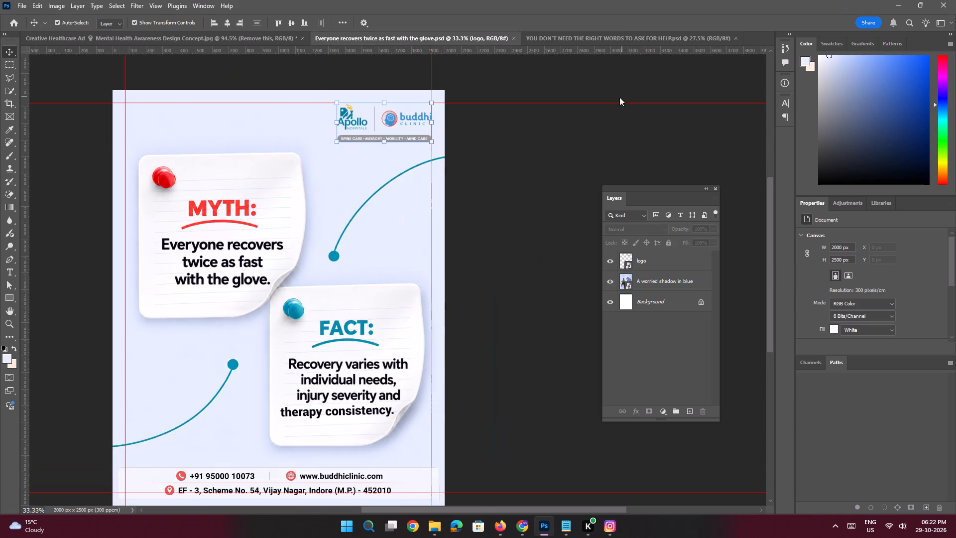
key("space")
key("space")
key("space")
key("space")
key("space")
key("space")
key("space")
key("space")
key("space")
key("space")
key("space")
key("space")
key("space")
key("space")
key("space")
key("space")
key("space")
key("space")
key("space")
key("space")
left_click_drag(320, 312, 393, 269)
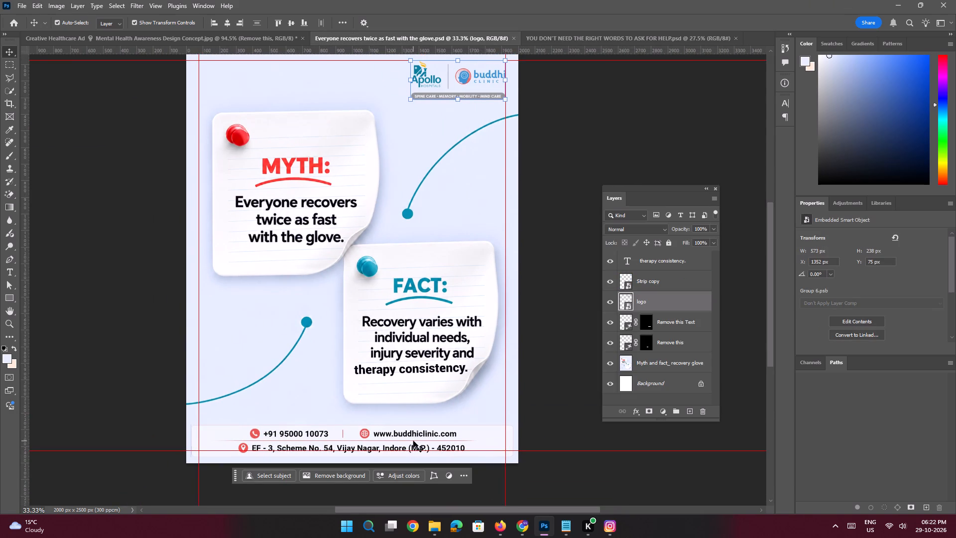
left_click(413, 441)
left_click_drag(641, 282, 641, 107)
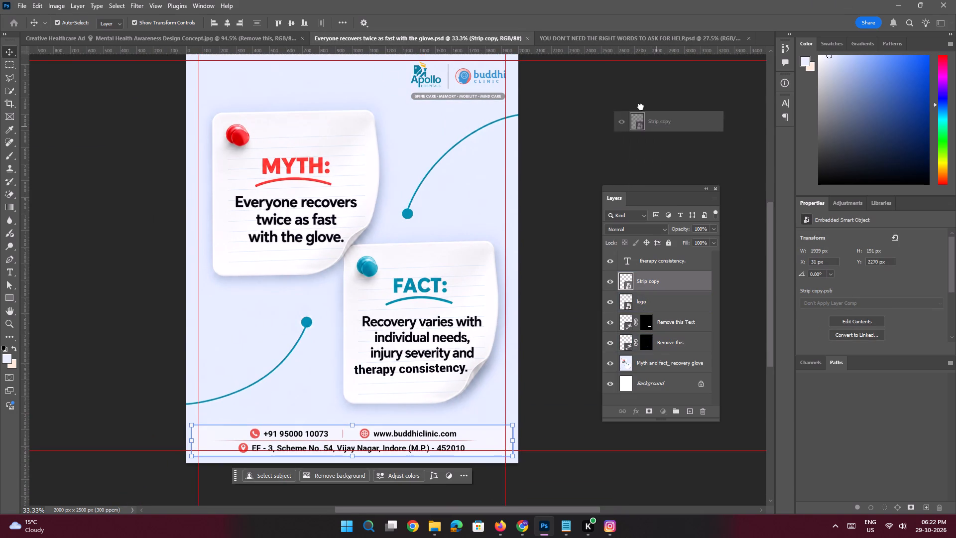
left_click_drag(641, 107, 371, 427)
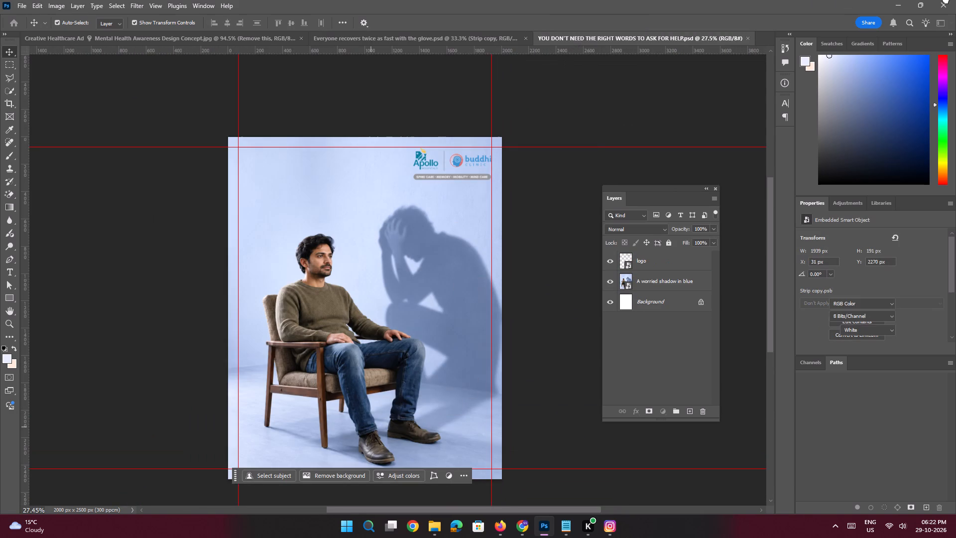
left_click(231, 27)
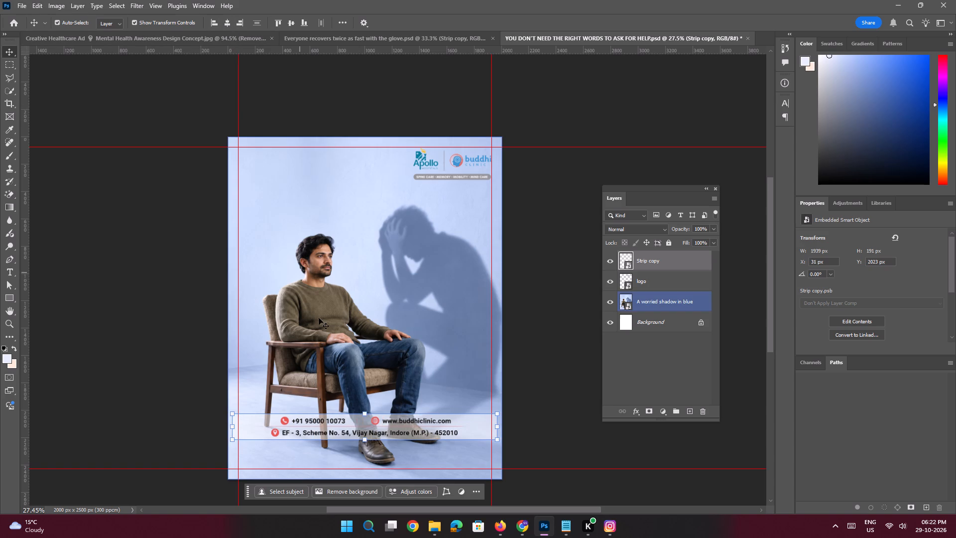
Move the contact strip down to the bottom of the canvas, keeping it horizontally centred, at X 31 px and Y 2268 px.
key("space")
key("space")
key("space")
key("space")
key("space")
key("space")
key("space")
left_click_drag(358, 391, 363, 324)
left_click_drag(428, 359, 432, 395, "shift")
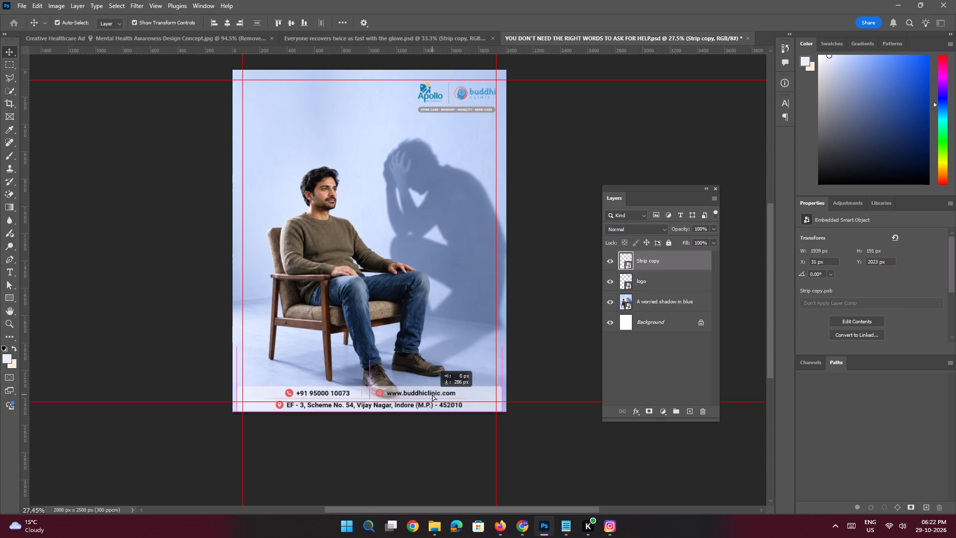
left_click_drag(432, 395, 432, 390, "shift")
key("space")
left_click_drag(310, 397, 338, 416, "ctrl")
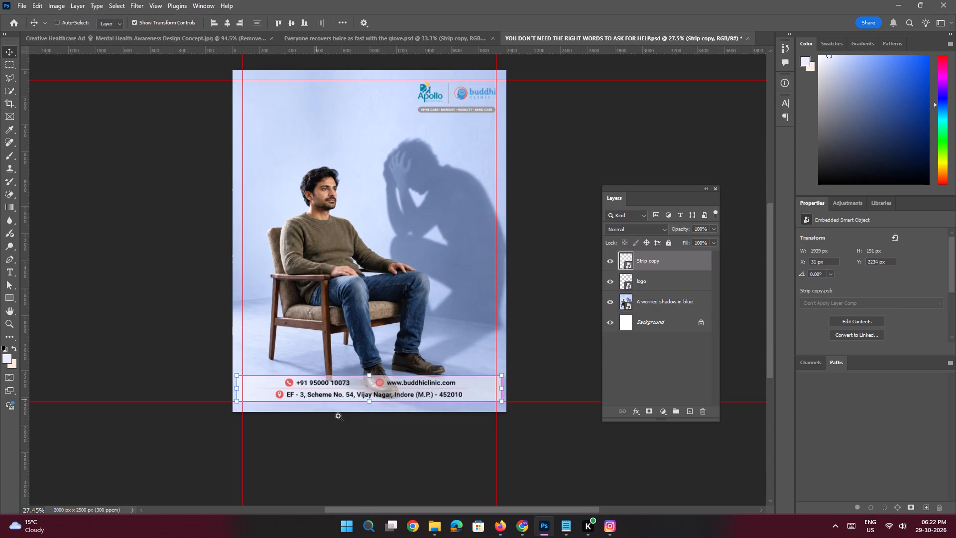
left_click_drag(338, 416, 364, 439, "ctrl")
left_click_drag(343, 370, 344, 387, "shift")
key("space")
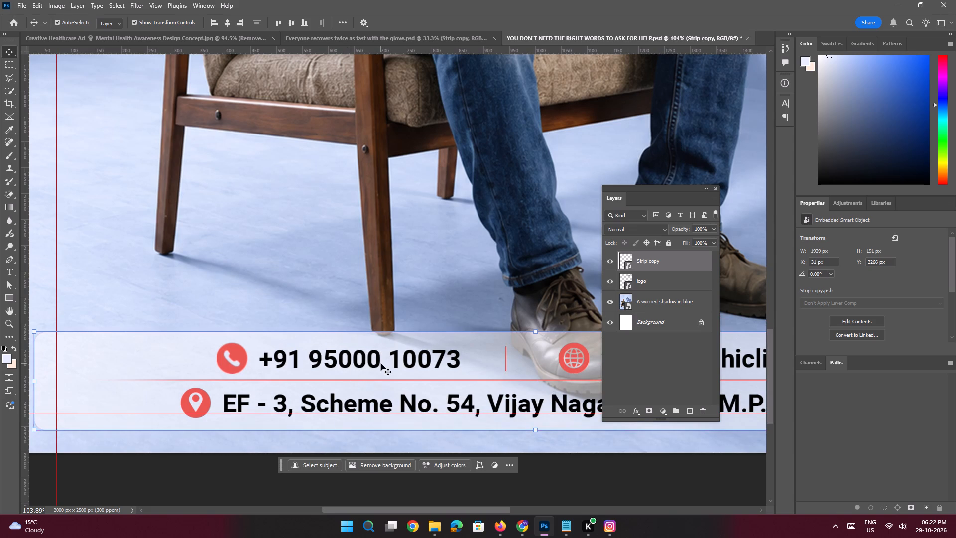
key("ctrl+0")
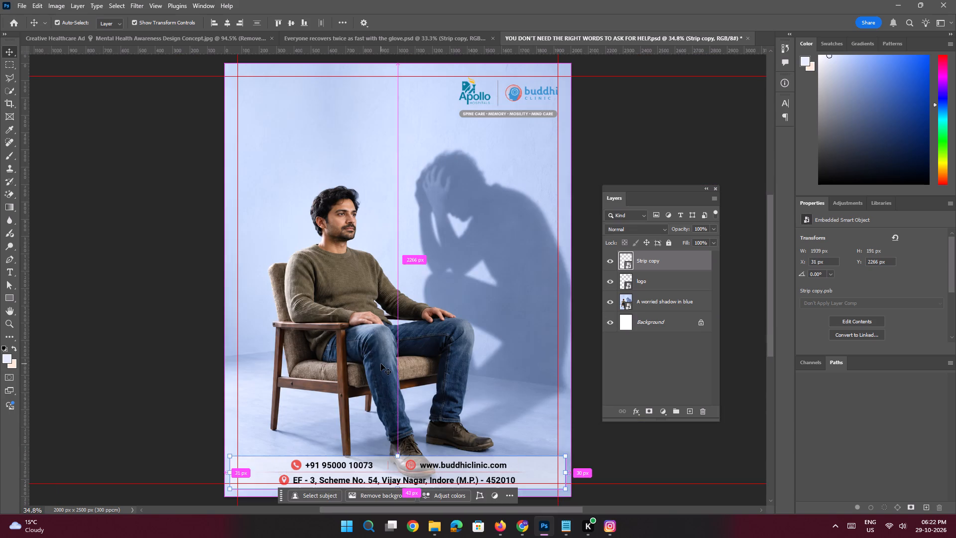
key("space")
key("space")
key("space")
key("space")
key("space")
key("space")
left_click_drag(465, 317, 458, 300)
left_click(478, 448)
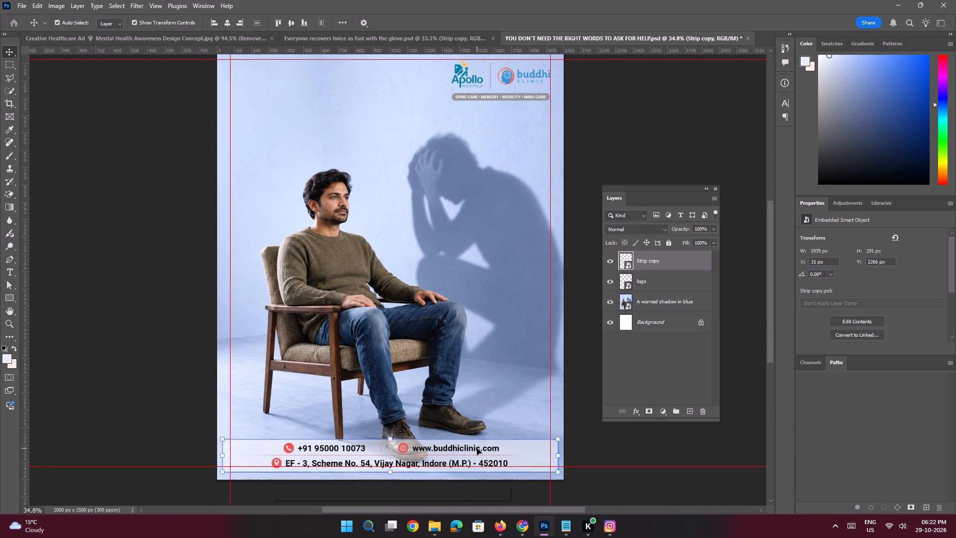
key("Down")
Compare the contact strip and overall layout with the "Everyone recovers twice as fast" post.
key("space")
key("space")
key("space")
key("space")
key("space")
key("space")
key("space")
key("space")
key("space")
key("space")
key("space")
key("space")
key("space")
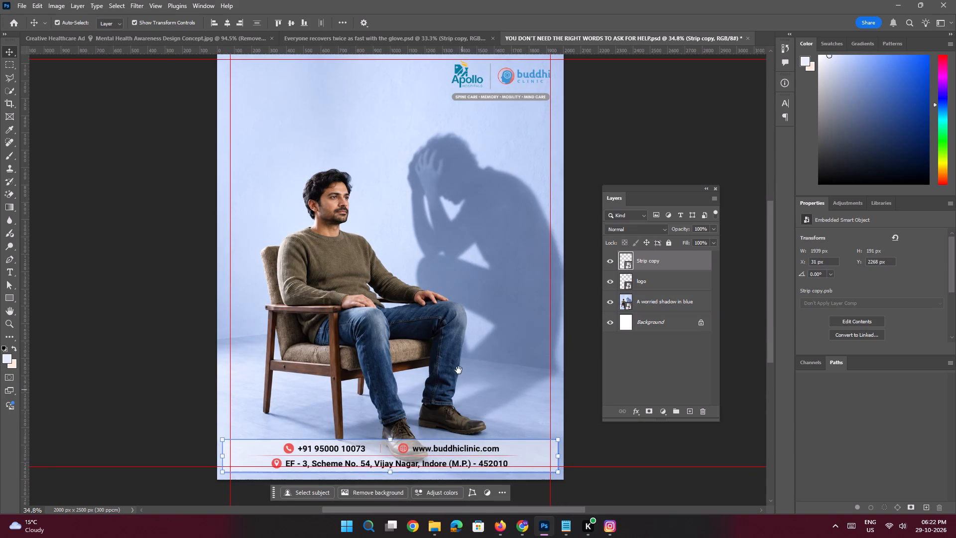
left_click_drag(447, 284, 450, 298)
left_click(427, 41)
key("space")
key("space")
key("space")
key("space")
key("space")
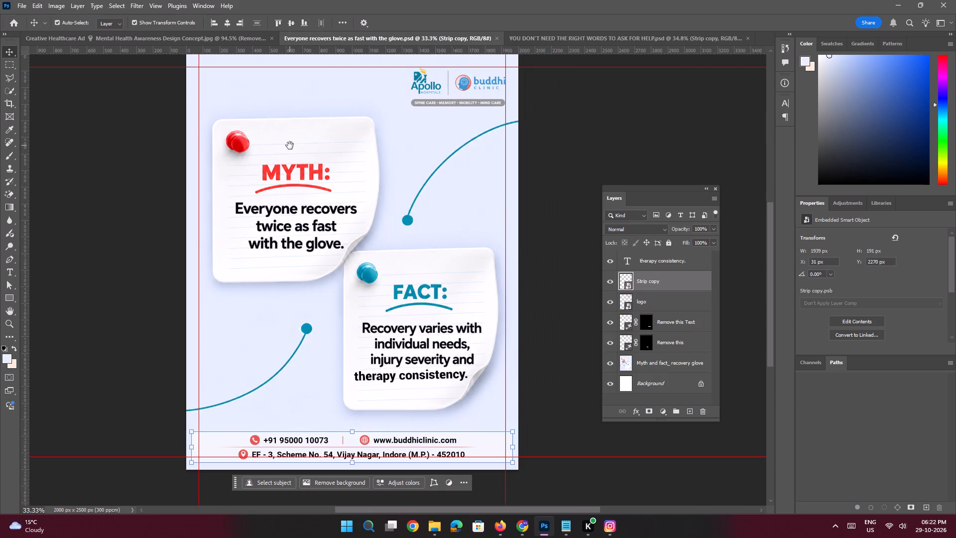
left_click_drag(290, 145, 296, 148)
left_click(571, 39)
key("space")
key("space")
key("space")
key("space")
key("space")
key("space")
key("space")
key("space")
key("space")
key("space")
key("space")
key("space")
key("space")
key("space")
key("space")
key("space")
key("space")
key("space")
key("space")
key("space")
left_click_drag(367, 136, 370, 152)
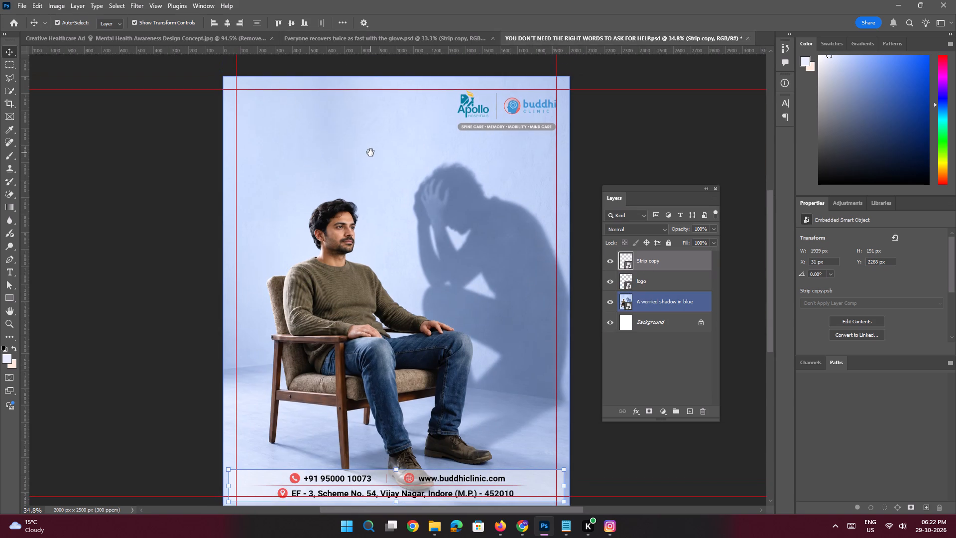
left_click_drag(370, 152, 371, 147)
left_click_drag(457, 133, 457, 139)
Add a new blank layer directly above the "A worried shadow in blue" image layer.
left_click(457, 140)
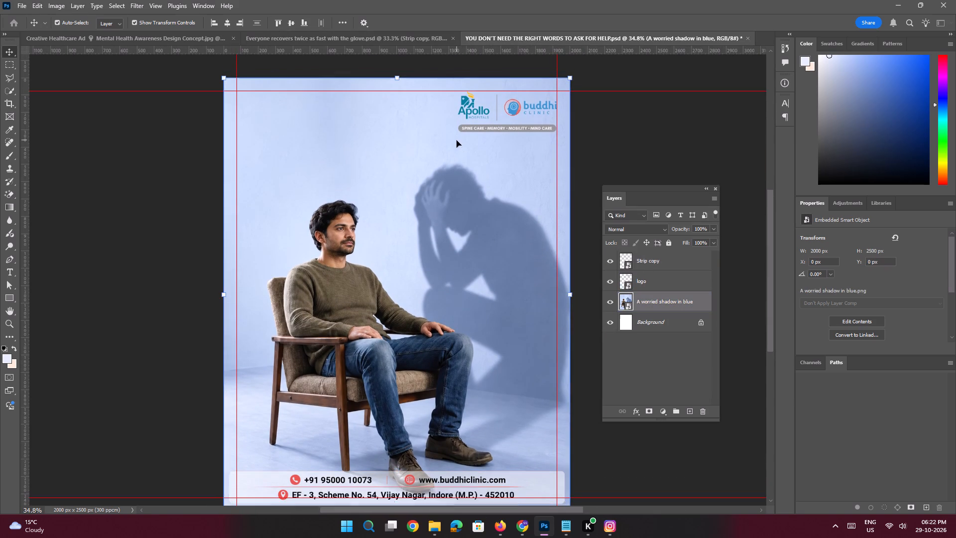
left_click(689, 413)
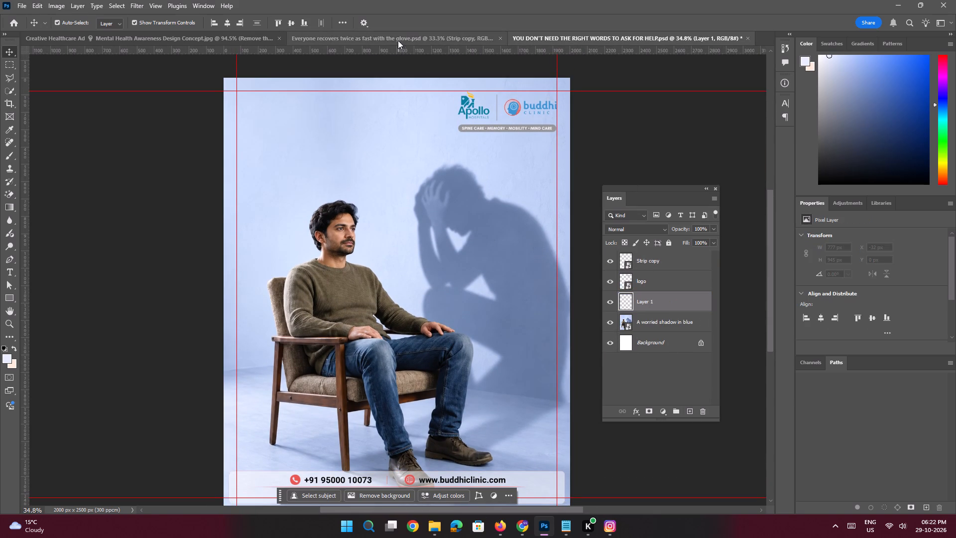
Sample the pale blue background e6edfe from the "Everyone recovers twice as fast" post as foreground colour, copy its hex code, and return to the new document.
left_click(398, 39)
key("i")
left_click(375, 93)
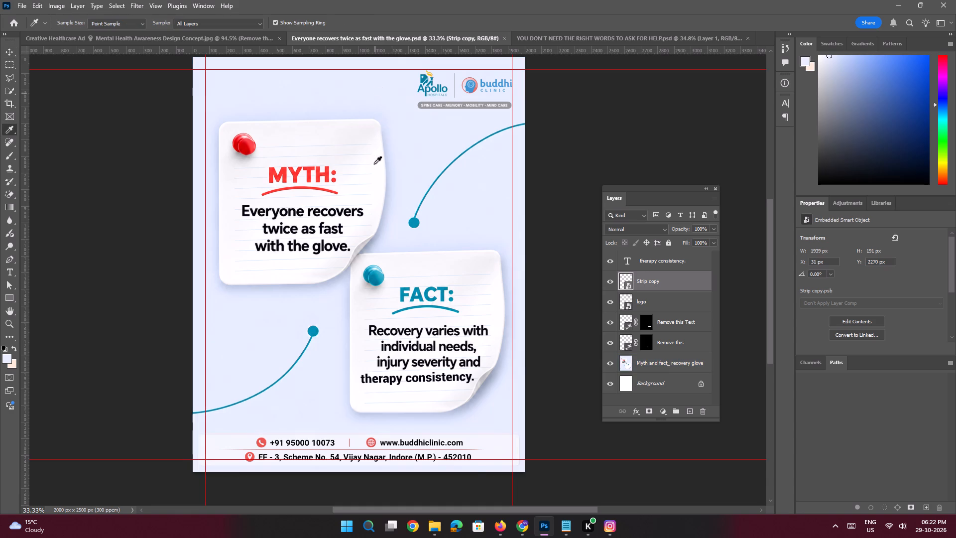
left_click(7, 359)
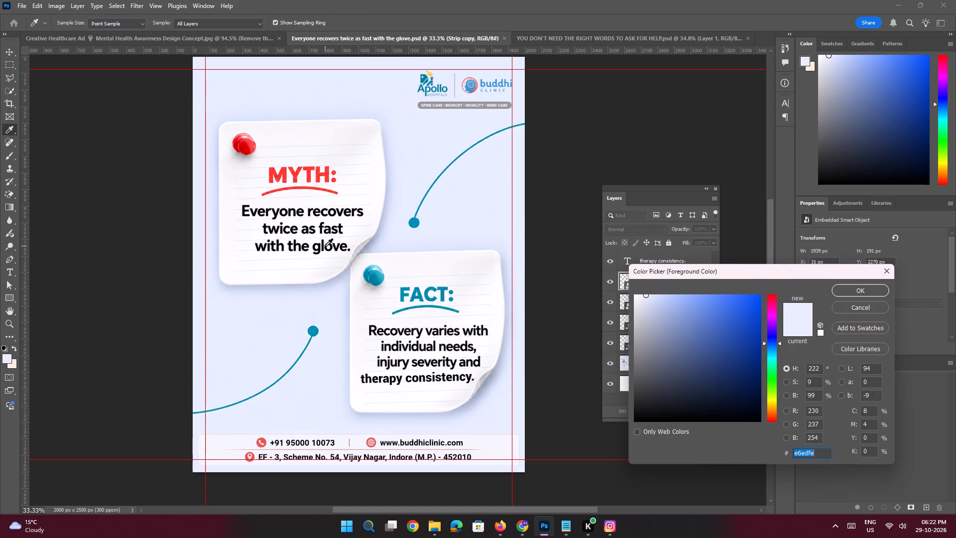
key("ctrl+c")
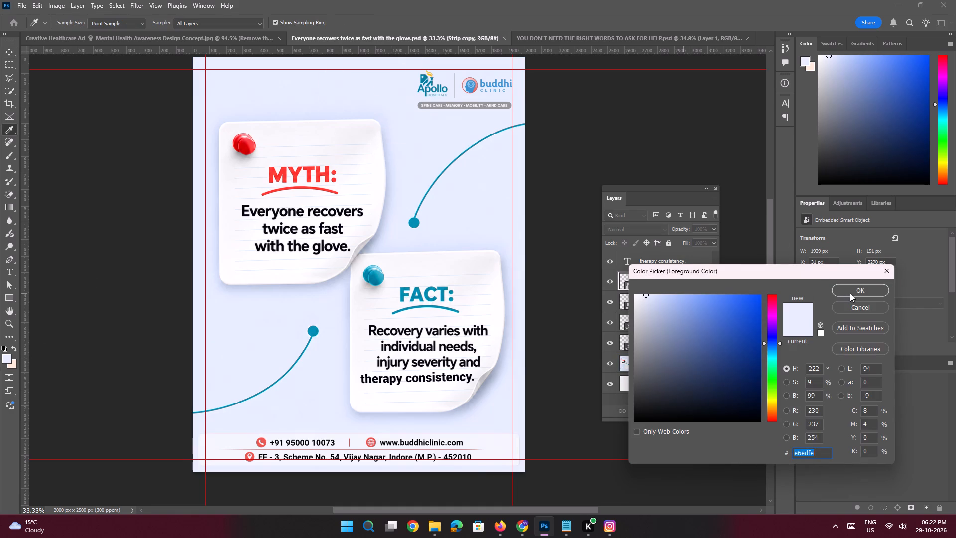
left_click(850, 293)
left_click(579, 34)
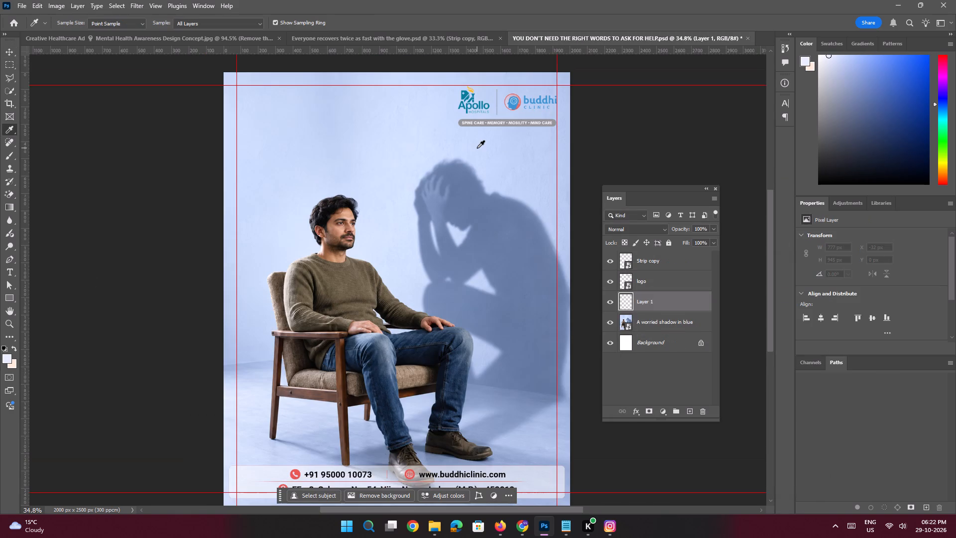
With a soft Brush enlarged to 1000 px, paint pale blue on the new layer across the top of the canvas, fading down the upper wall.
key("b")
key("space")
key("space")
key("space")
key("space")
key("space")
key("space")
key("space")
key("space")
key("space")
left_click_drag(516, 161, 484, 223)
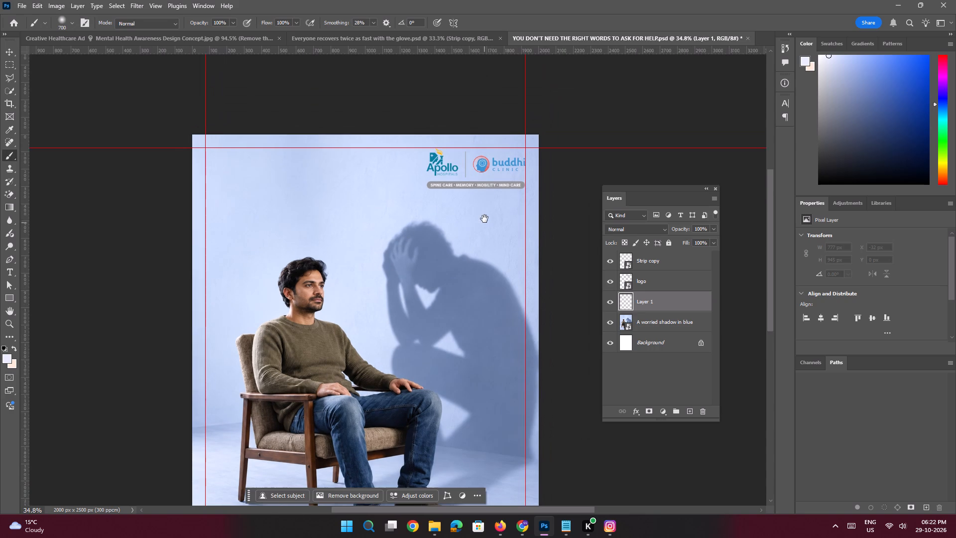
type("]]]")
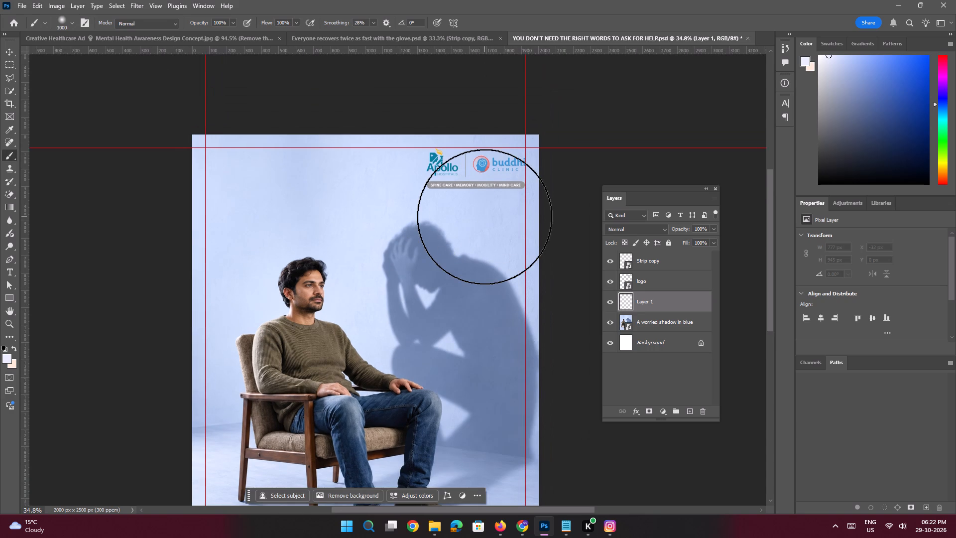
right_click_drag(484, 217, 487, 15, "alt")
left_click_drag(418, 95, 526, 90)
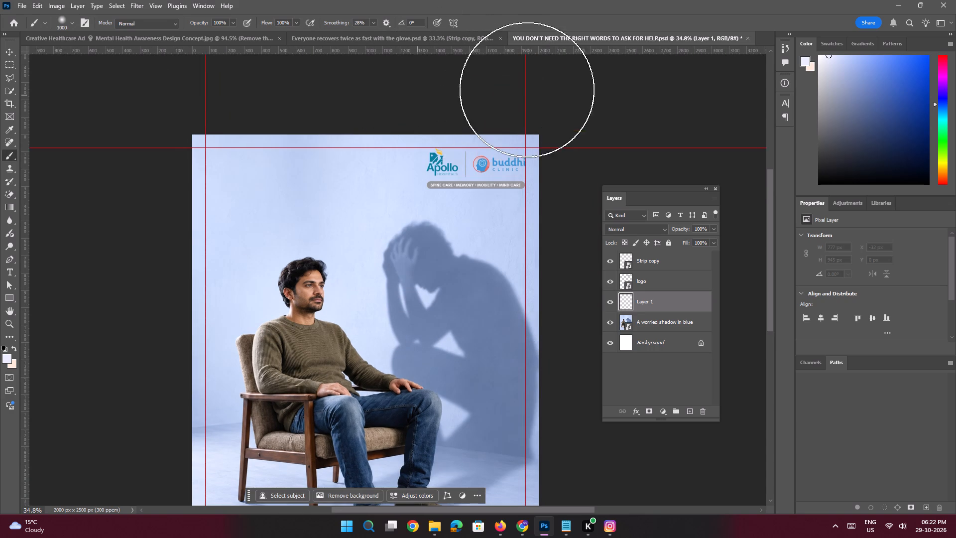
left_click_drag(315, 122, 210, 102)
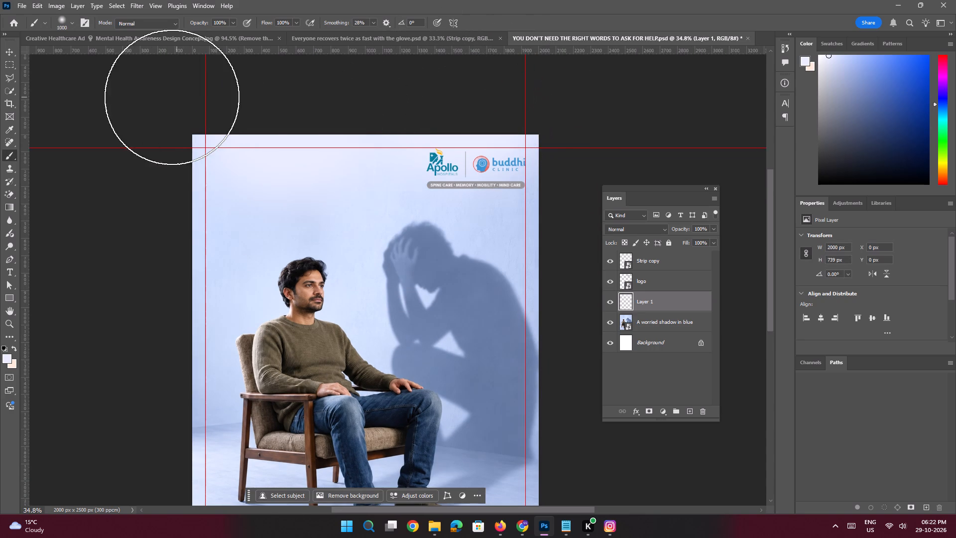
left_click_drag(451, 132, 599, 96)
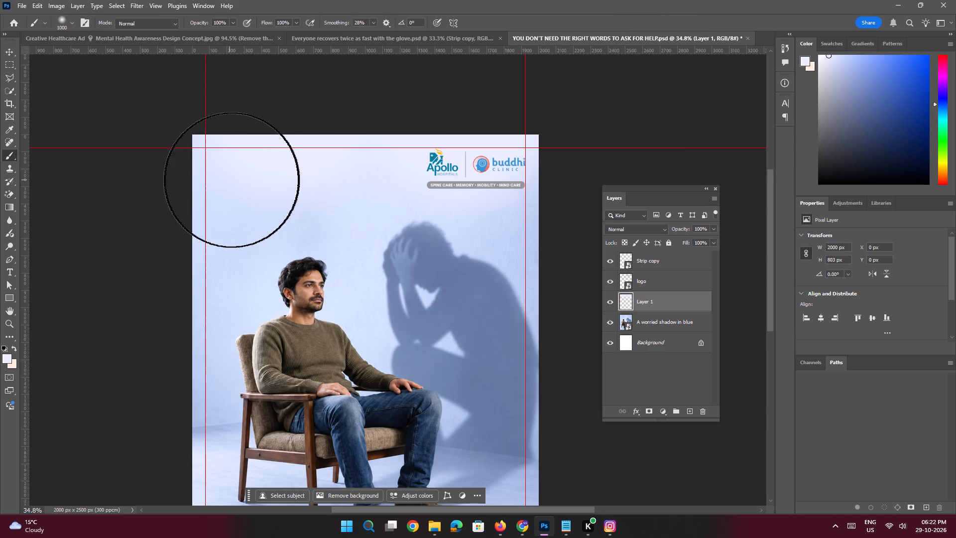
left_click_drag(245, 177, 187, 183)
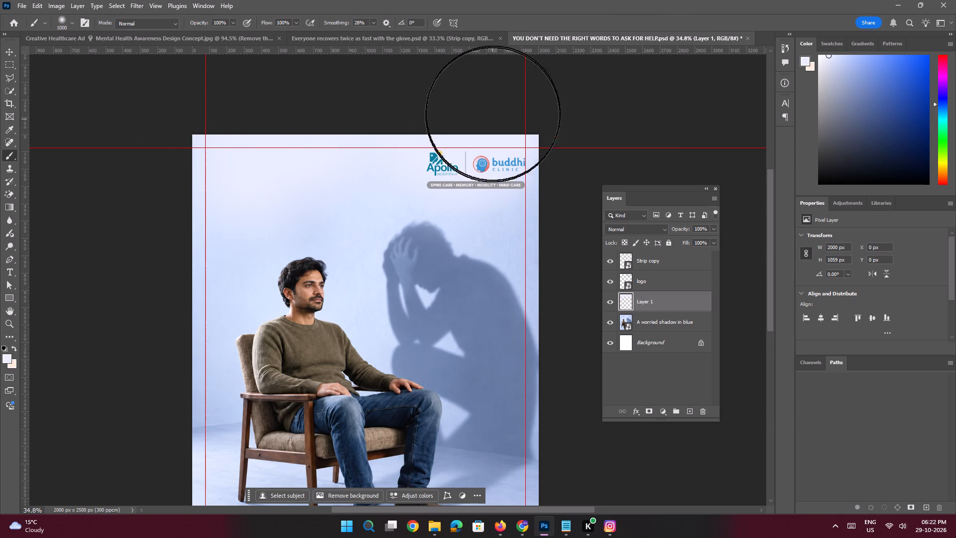
key("space")
key("space")
key("space")
key("space")
key("space")
key("space")
key("space")
key("space")
left_click_drag(367, 218, 388, 203)
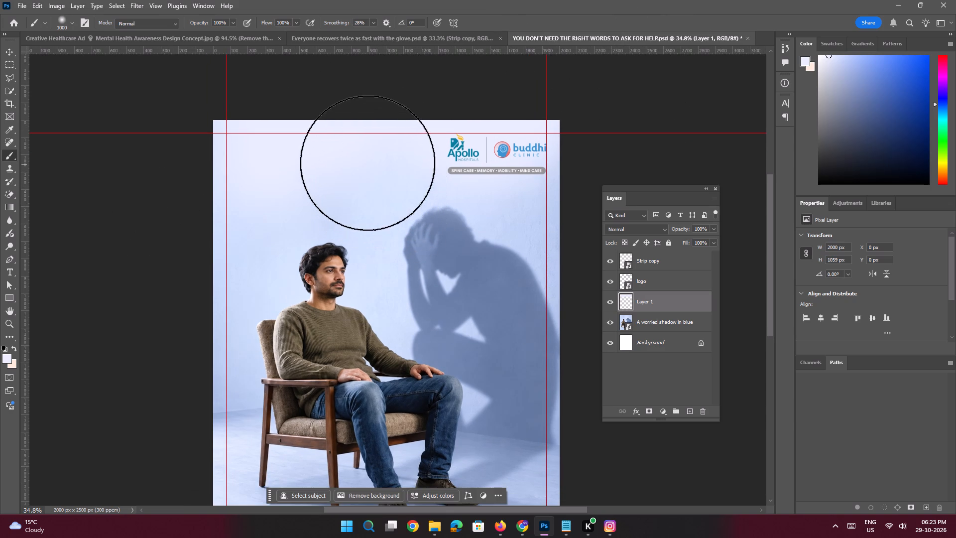
Add a final soft pale blue dab to the upper wall on the lightening layer and save the document.
left_click(362, 154)
key("space")
key("space")
key("space")
key("space")
key("space")
key("space")
key("space")
key("space")
key("space")
key("space")
key("space")
key("space")
key("space")
key("space")
key("space")
key("space")
key("space")
key("space")
left_click_drag(414, 186, 434, 163)
left_click(445, 200, "ctrl")
key("ctrl+s")
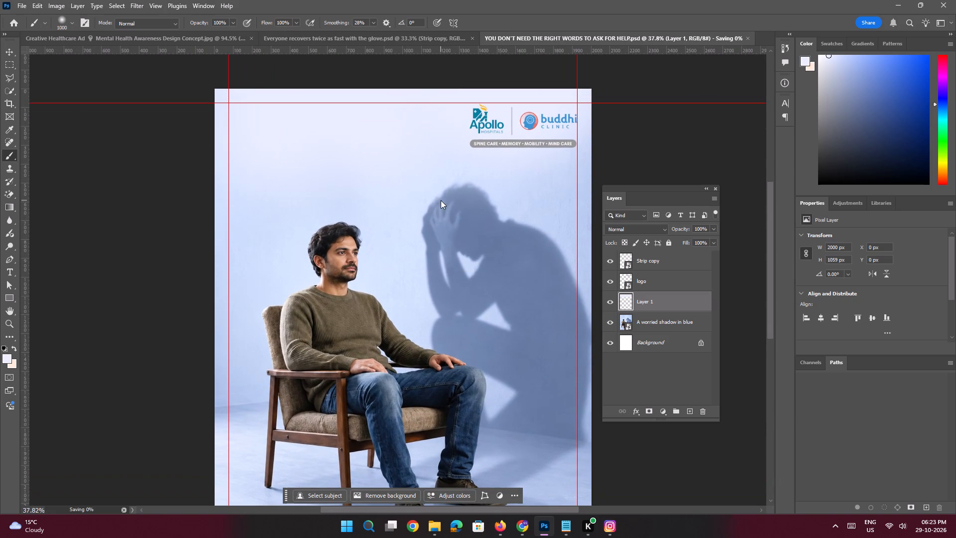
Add a new blank layer above the Strip copy layer, at the top of the stack.
left_click(638, 259)
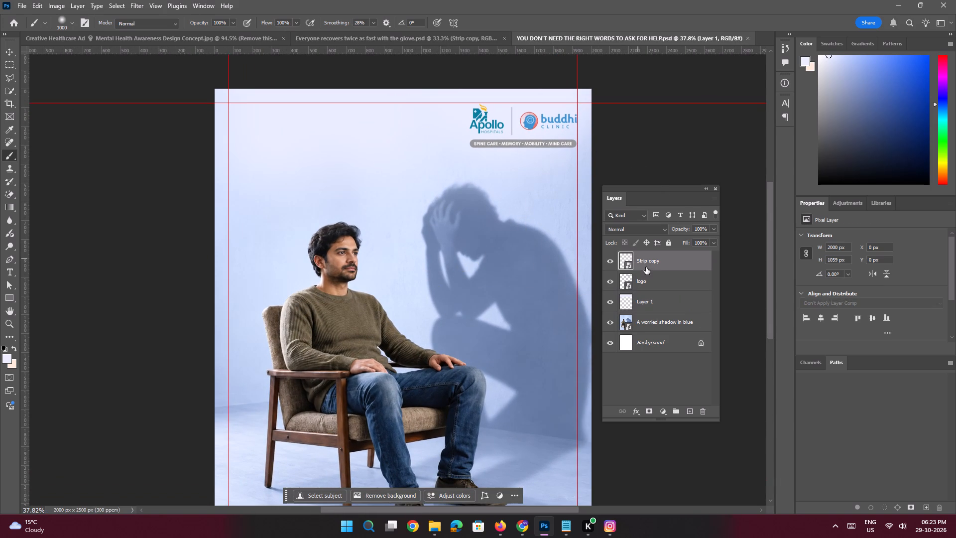
left_click(689, 413)
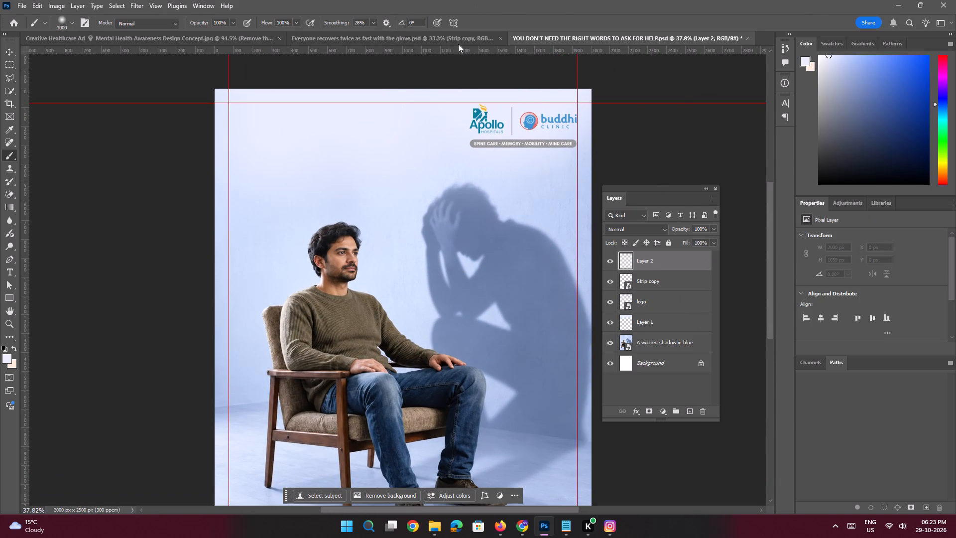
Place a horizontal guide across the lower part of the Apollo and Buddhi Clinic logo names.
left_click_drag(457, 52, 473, 128)
Examine the layout from the logo area down to the contact strip, checking the open space around the man and shadow.
key("space")
key("space")
key("space")
key("space")
key("space")
key("space")
key("space")
key("space")
key("space")
key("space")
key("space")
key("space")
key("space")
key("space")
key("space")
key("space")
key("space")
key("space")
key("space")
key("space")
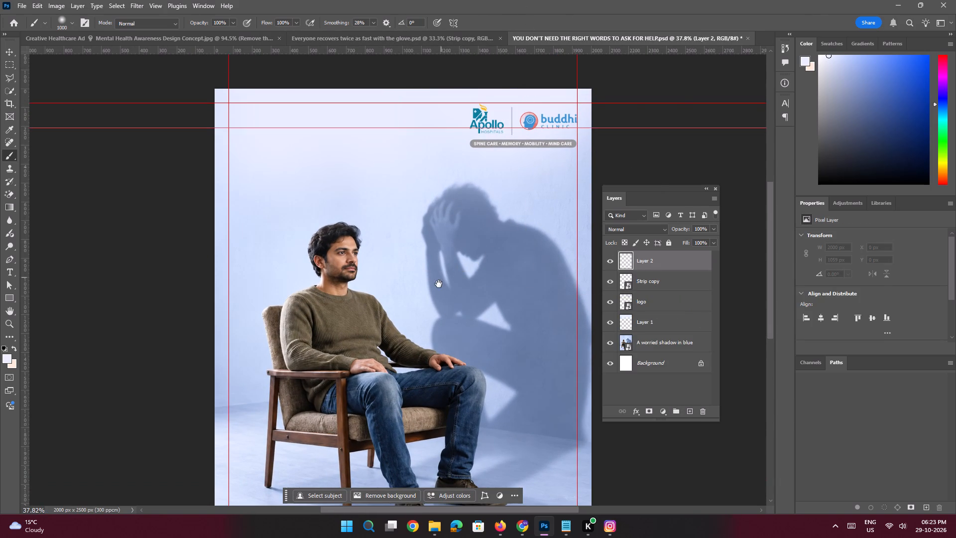
left_click_drag(439, 284, 349, 216)
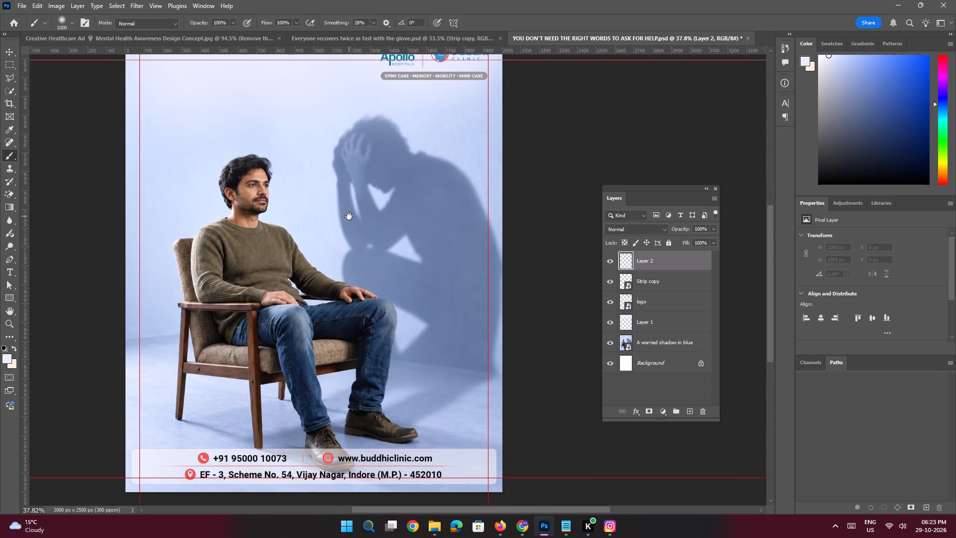
left_click_drag(349, 216, 349, 218)
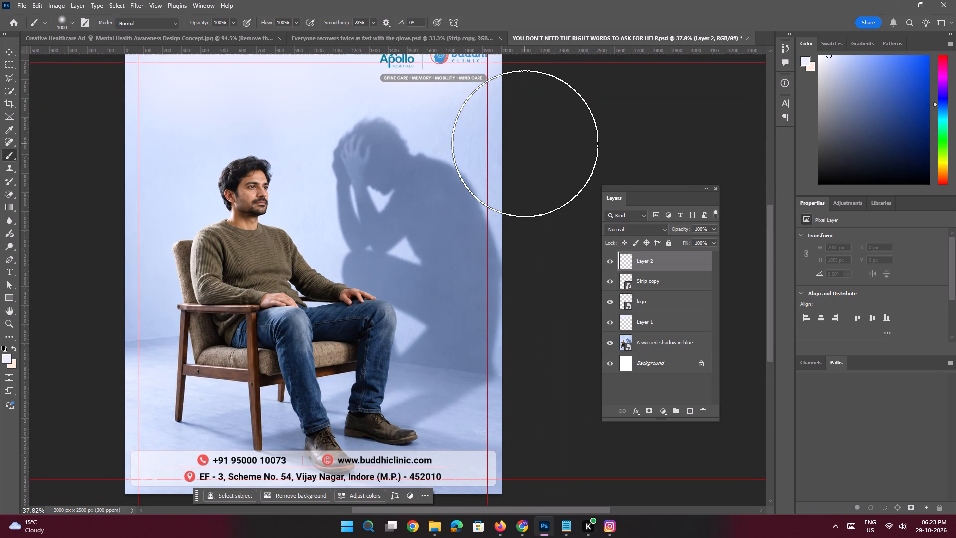
key("space")
key("space")
key("space")
key("space")
key("space")
key("space")
key("space")
key("space")
key("space")
key("space")
key("space")
key("space")
key("space")
key("space")
key("space")
key("space")
key("space")
key("space")
key("space")
key("space")
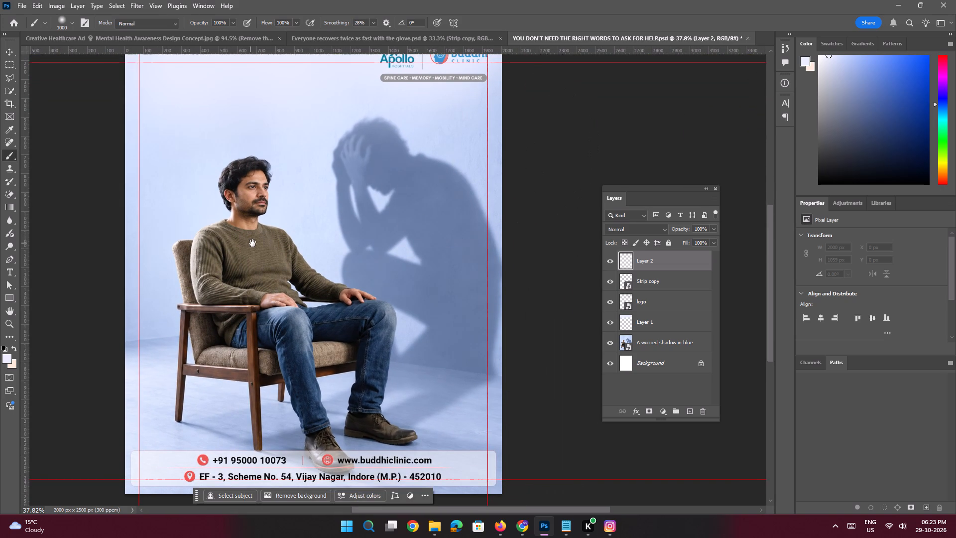
left_click_drag(275, 234, 351, 268)
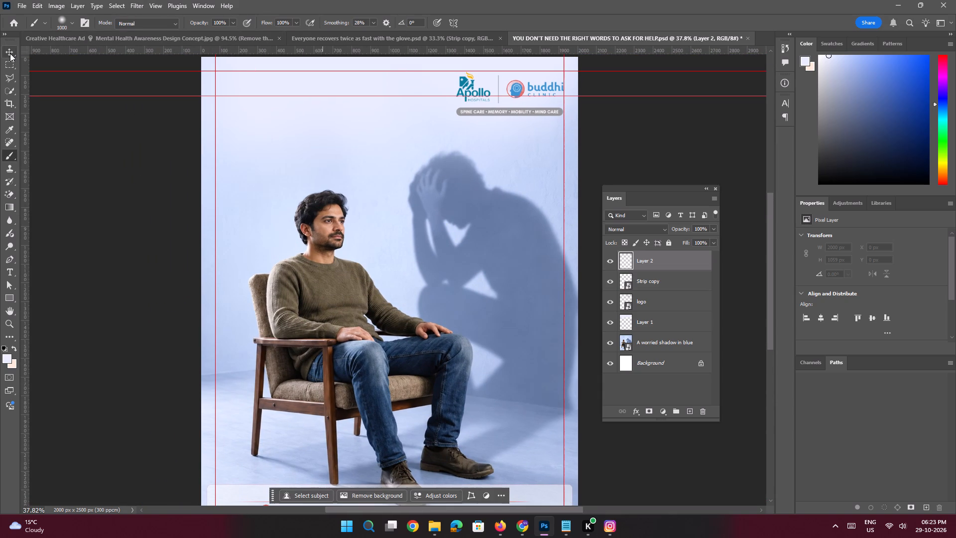
Switch to the Move tool, deselect all layers and save the document.
left_click(10, 53)
left_click(106, 152)
key("space")
key("space")
key("space")
key("space")
key("space")
key("space")
key("space")
key("space")
key("space")
key("space")
left_click_drag(388, 165, 392, 179)
key("ctrl+s")
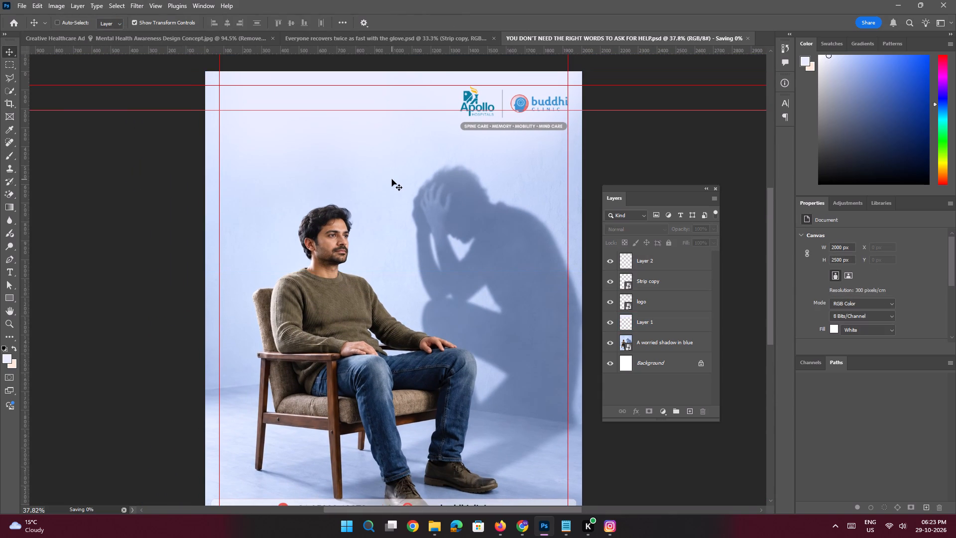
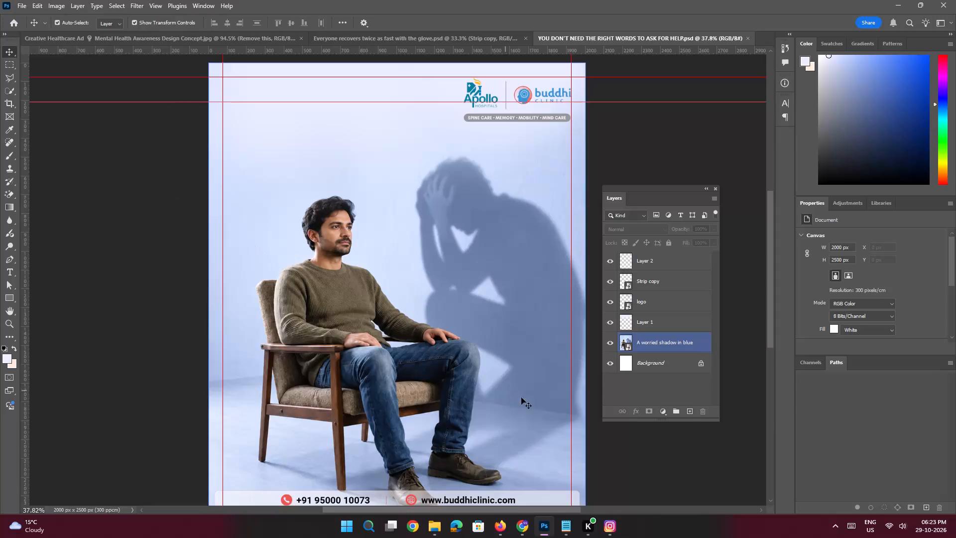
Switch to Notepad and copy the full Slide 1 headline "YOU DON'T NEED THE RIGHT WORDS TO ASK FOR HELP!".
left_click(563, 532)
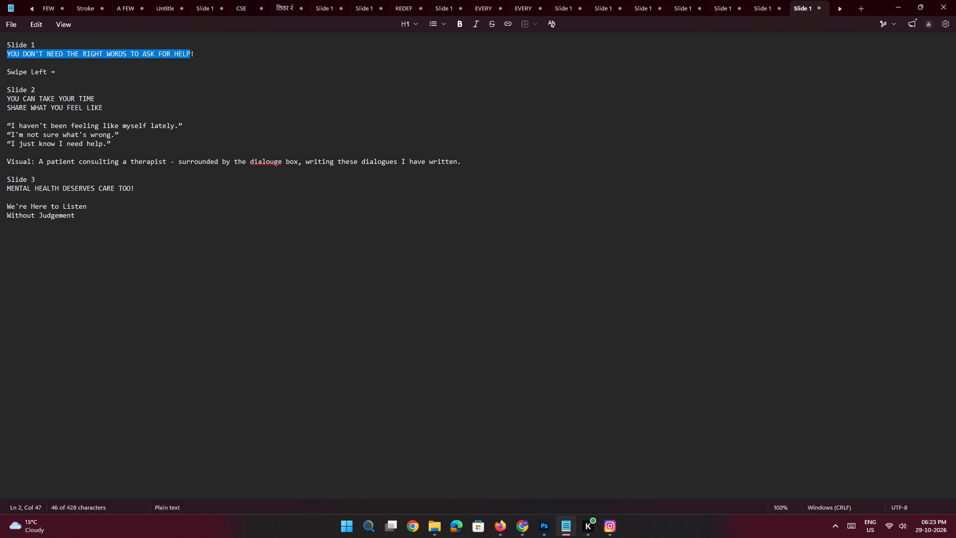
left_click_drag(196, 55, 0, 57)
key("ctrl+c")
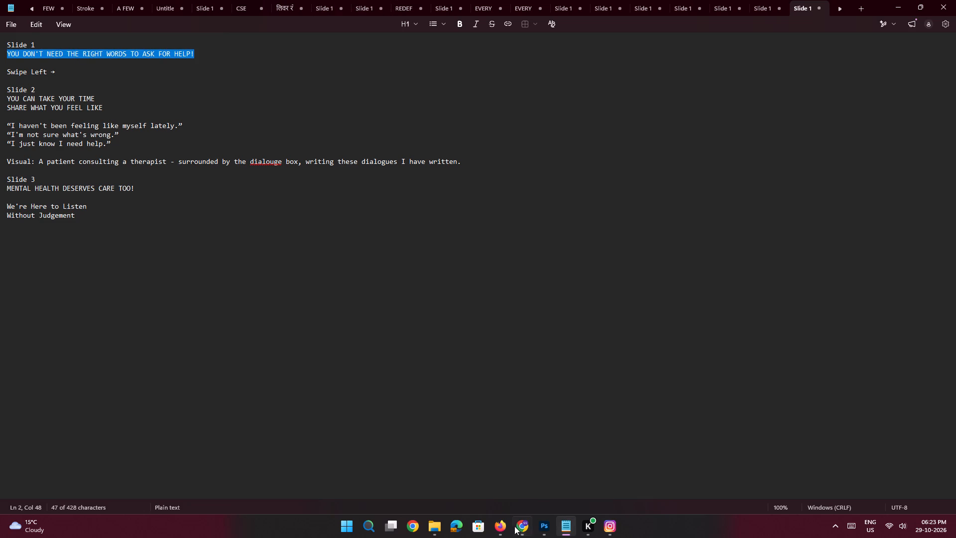
Switch to Firefox and bring up the open ChatGPT conversation titled "लोअरकेस में बदलना" (convert to lowercase).
left_click(505, 529)
left_click(388, 8)
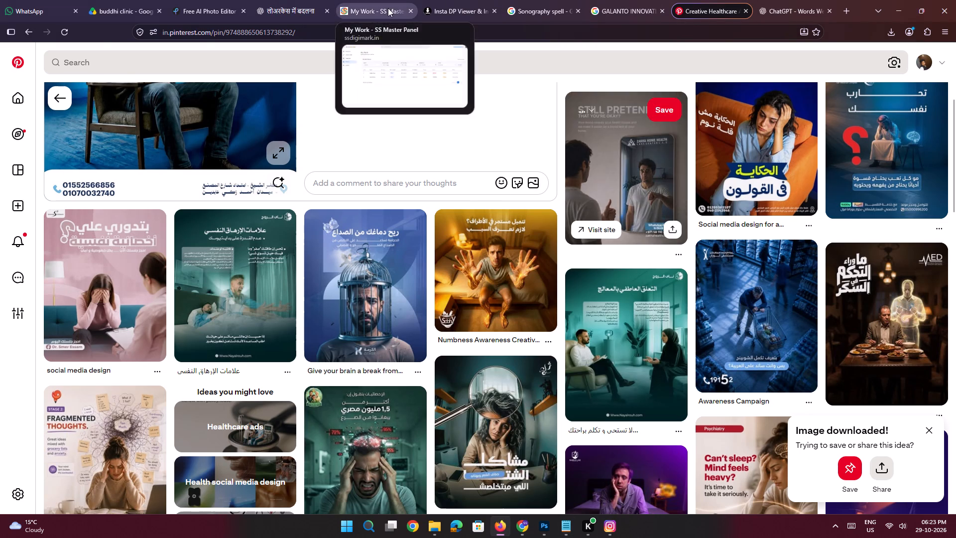
left_click(454, 7)
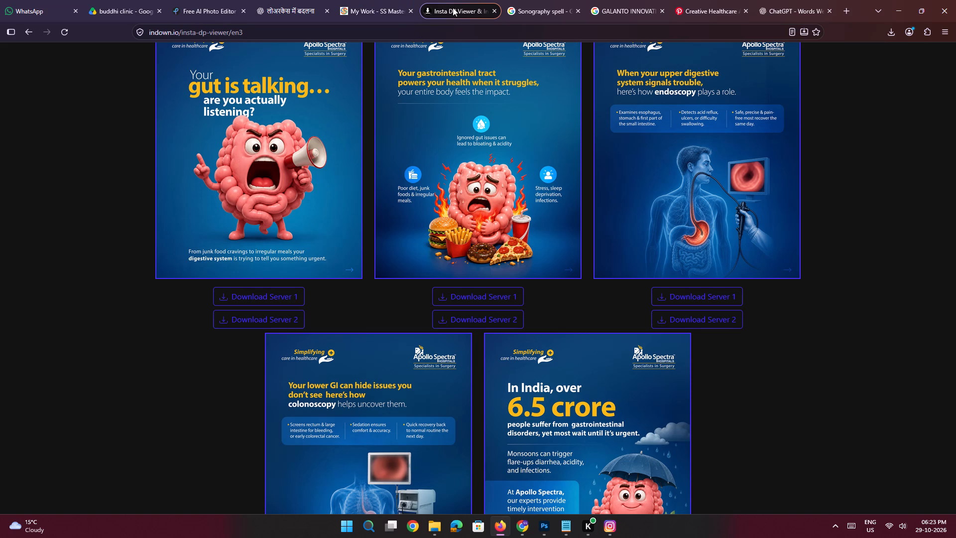
left_click(290, 12)
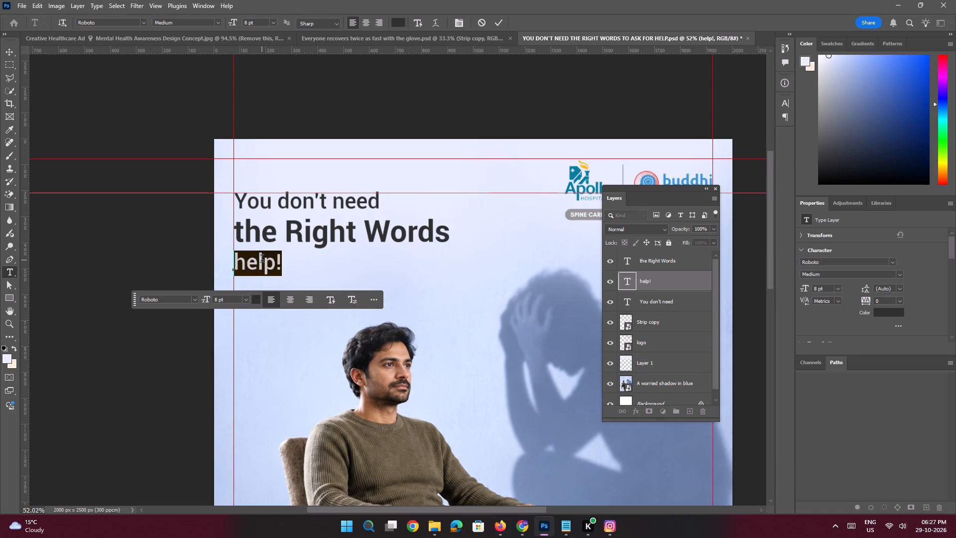
key("ctrl+v")
key("Return")
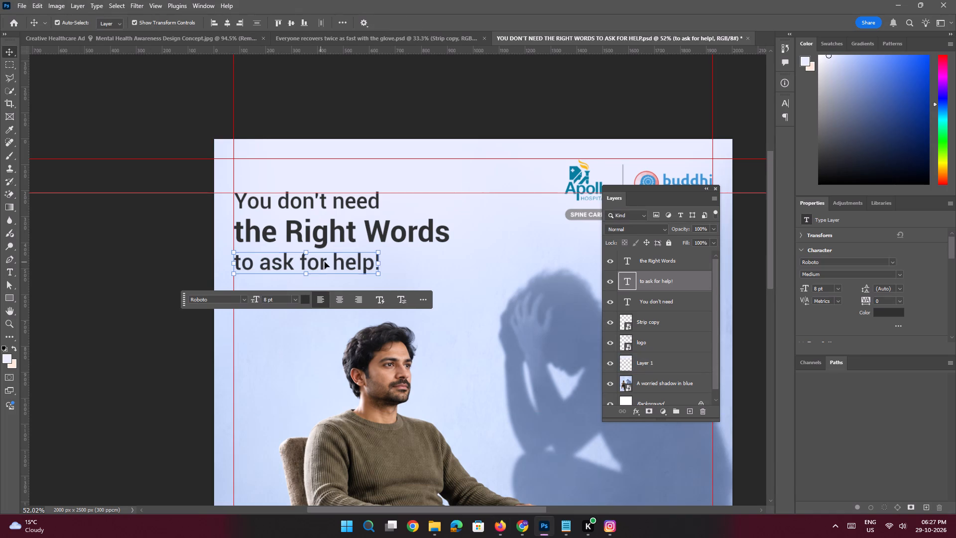
Move the third headline line slightly down and capitalise its last word as "to ask for Help!".
left_click(344, 263, "shift")
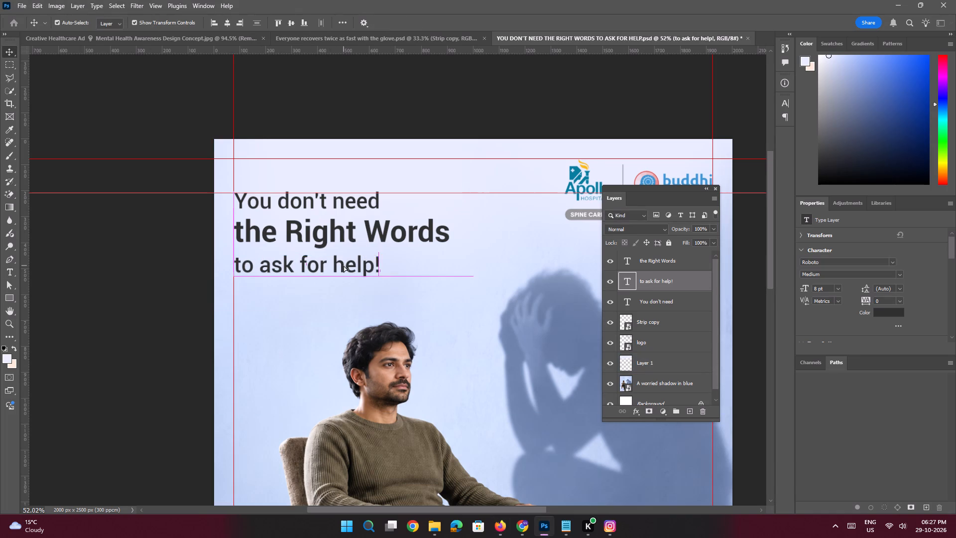
double_click(344, 266)
left_click(343, 259)
key("BackSpace")
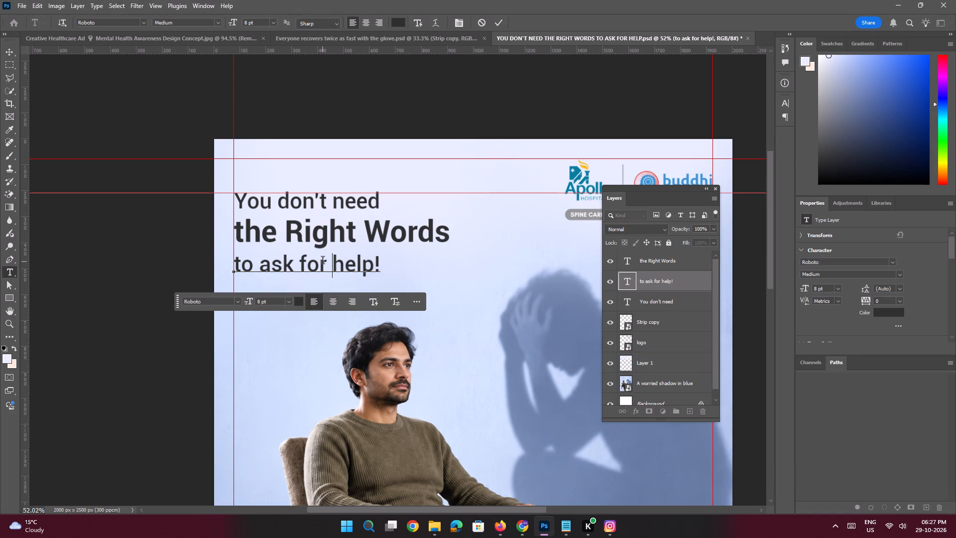
key("shift+h")
key("Return")
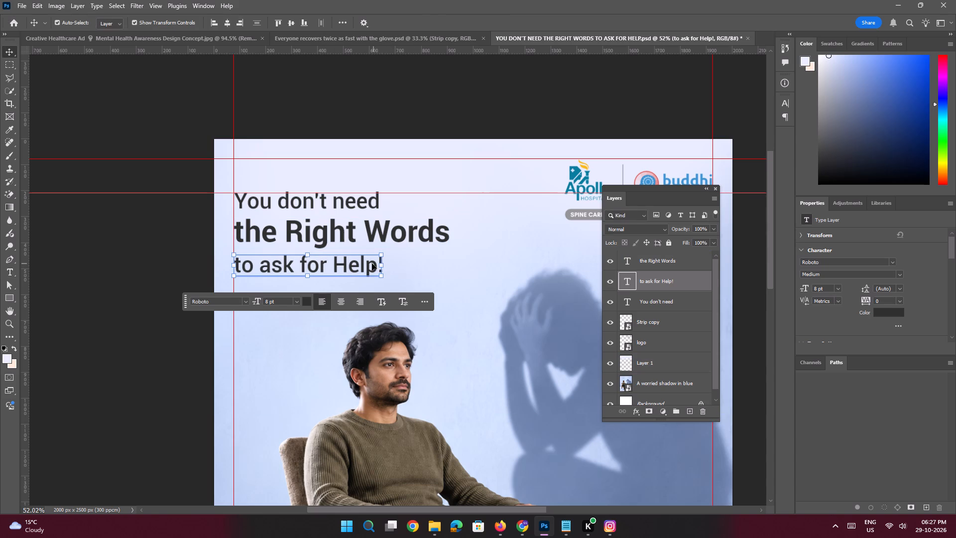
Set the third headline line, "to ask for Help!", to a 9 pt font size.
left_click_drag(818, 288, 794, 278)
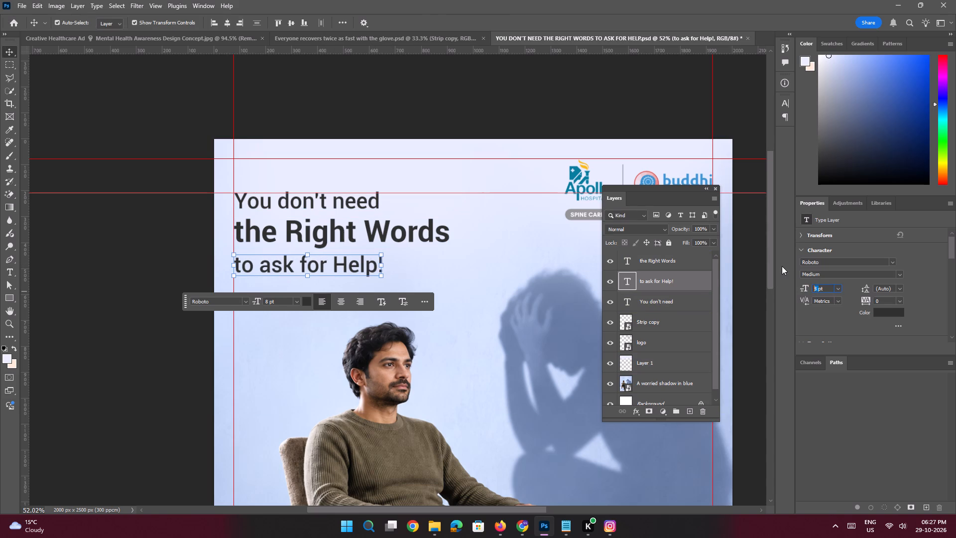
key("9")
key("Return")
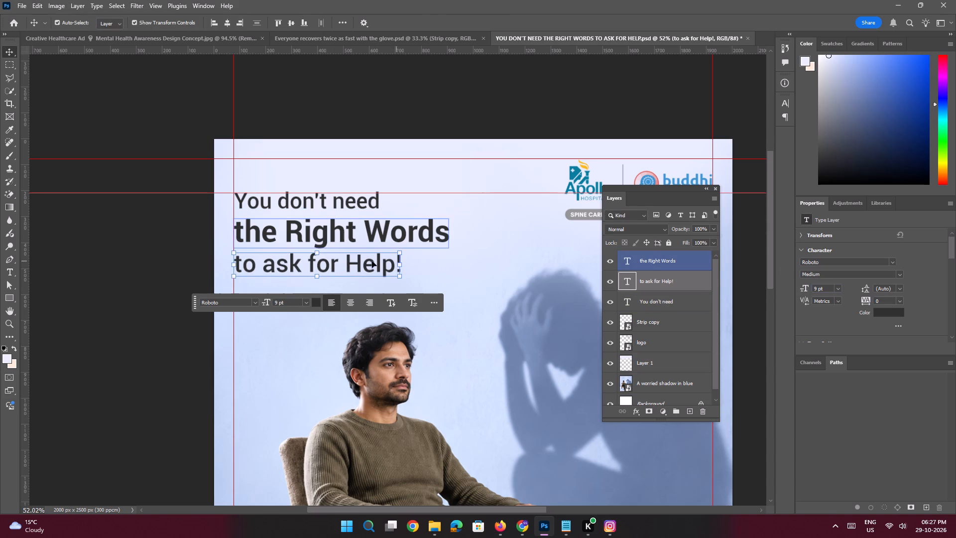
Make only the word "Help!" in the third headline line Roboto Bold at 10 pt.
double_click(369, 261)
left_click(390, 258)
left_click_drag(403, 262, 366, 259)
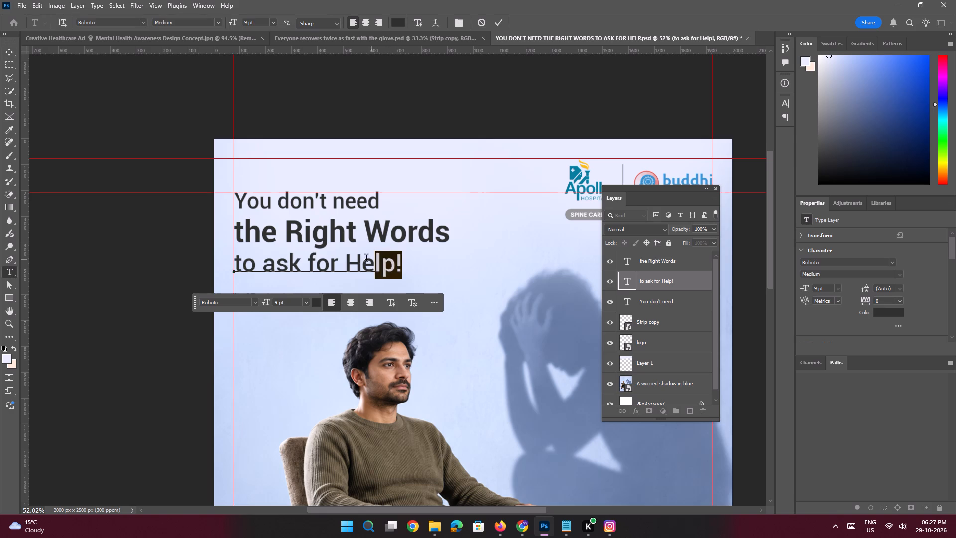
left_click_drag(366, 259, 346, 259)
left_click(902, 275)
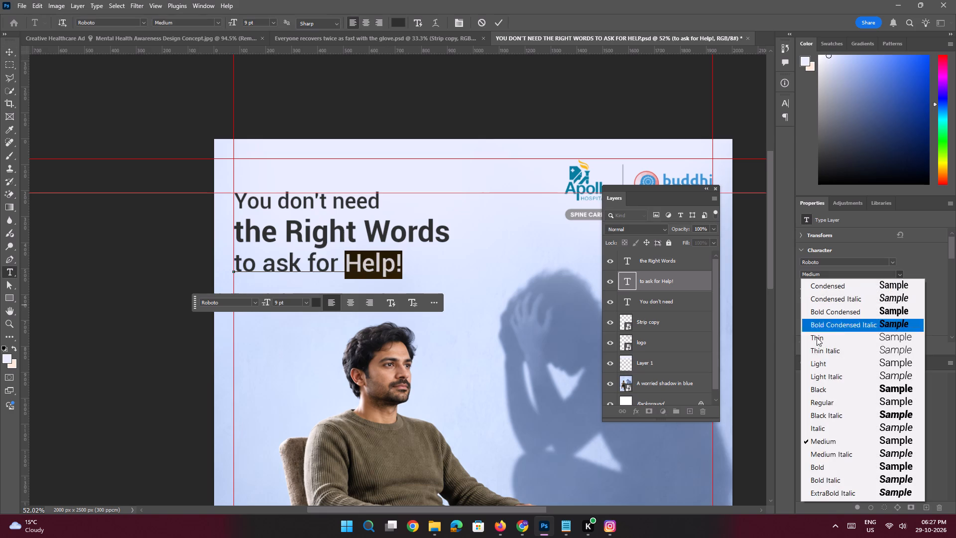
left_click(820, 469)
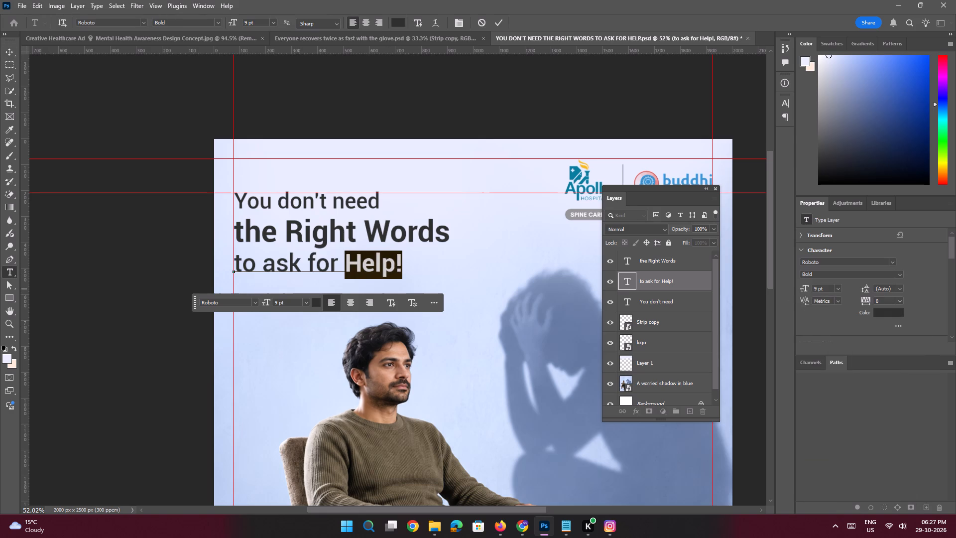
left_click_drag(819, 289, 791, 277)
type("10")
key("Return")
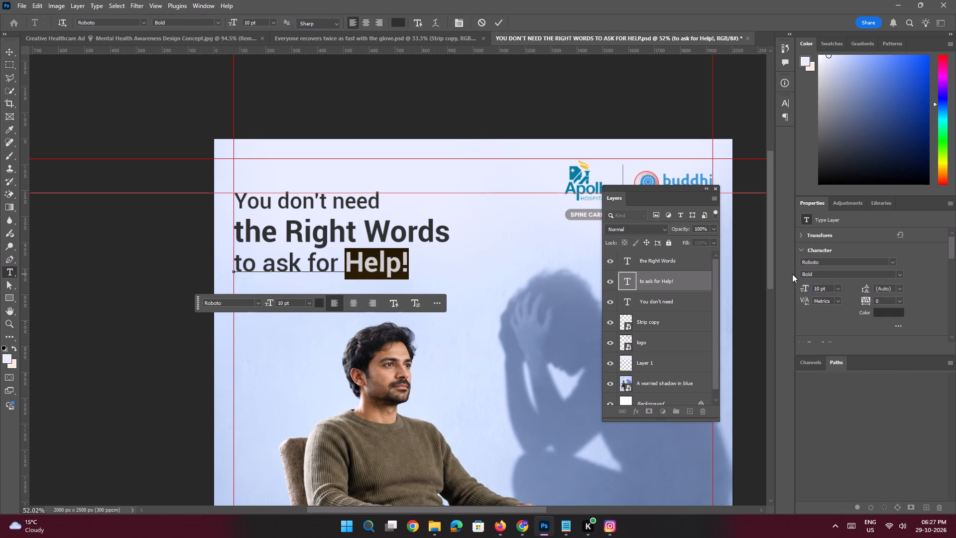
key("Return")
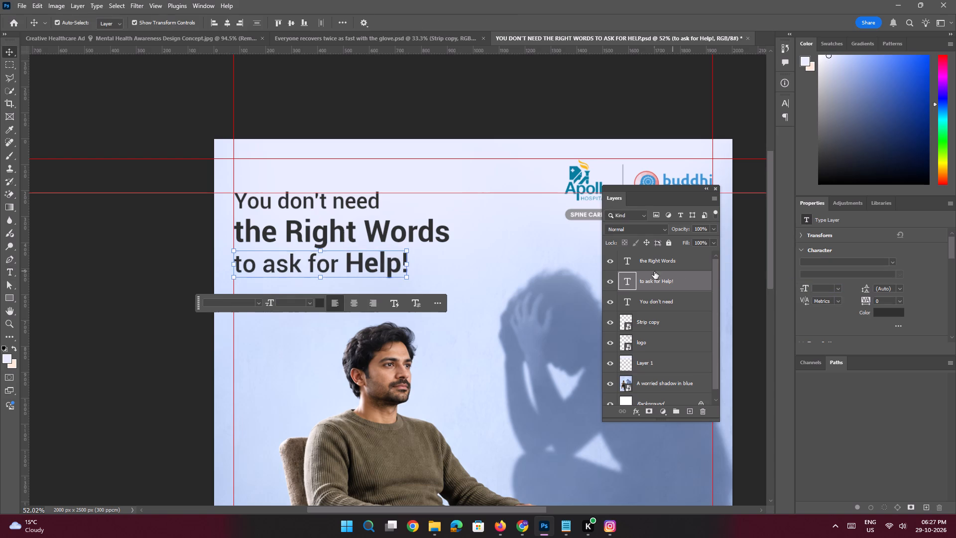
Enlarge the word "Help!" to 11 pt, matching the size of the "the Right Words" line.
left_click(441, 230)
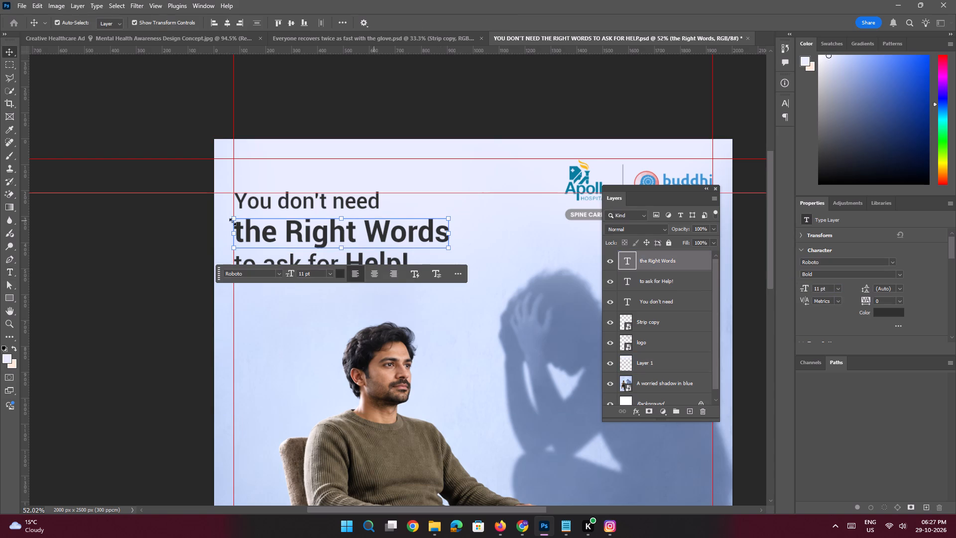
left_click(189, 243)
double_click(355, 261)
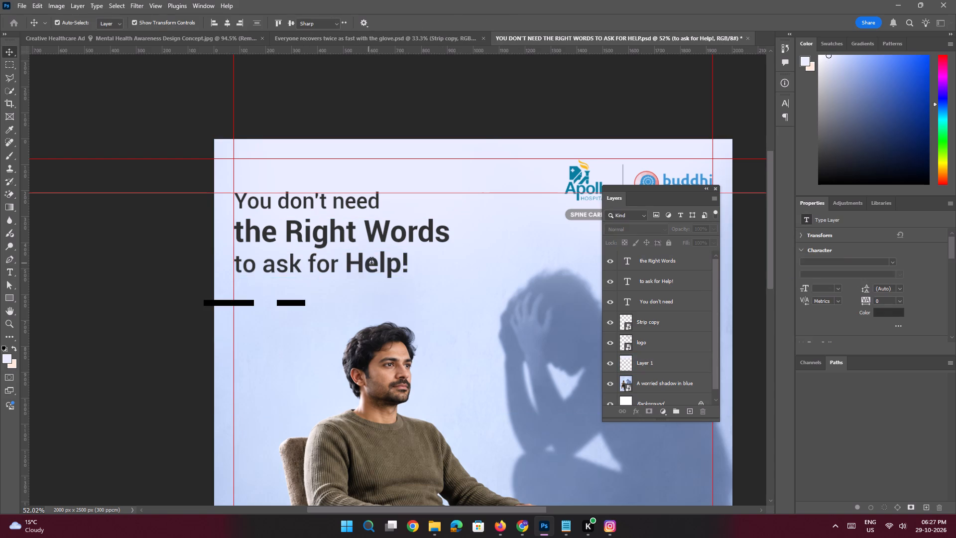
left_click(371, 263)
left_click_drag(409, 263, 347, 261)
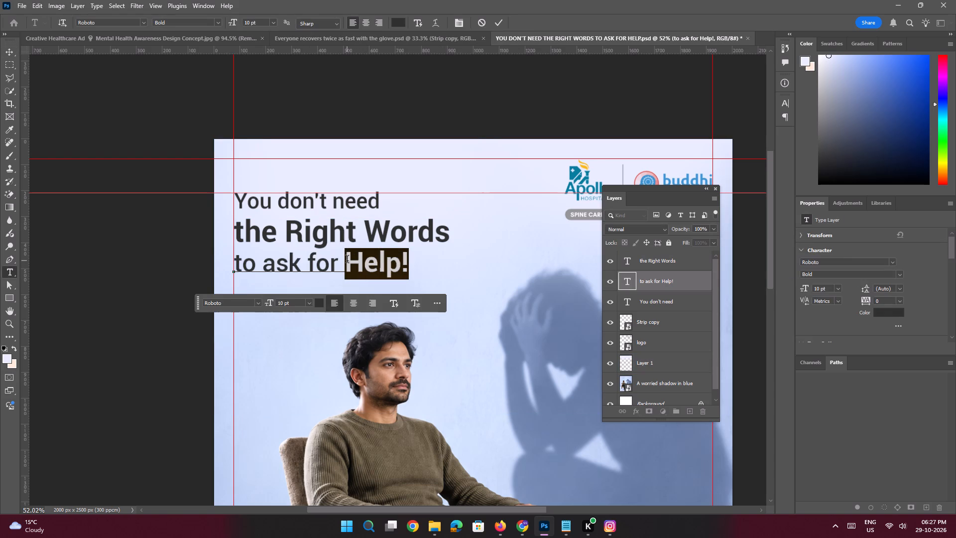
left_click_drag(819, 287, 809, 285)
left_click_drag(809, 285, 797, 279)
type("11")
key("Return")
key("Return")
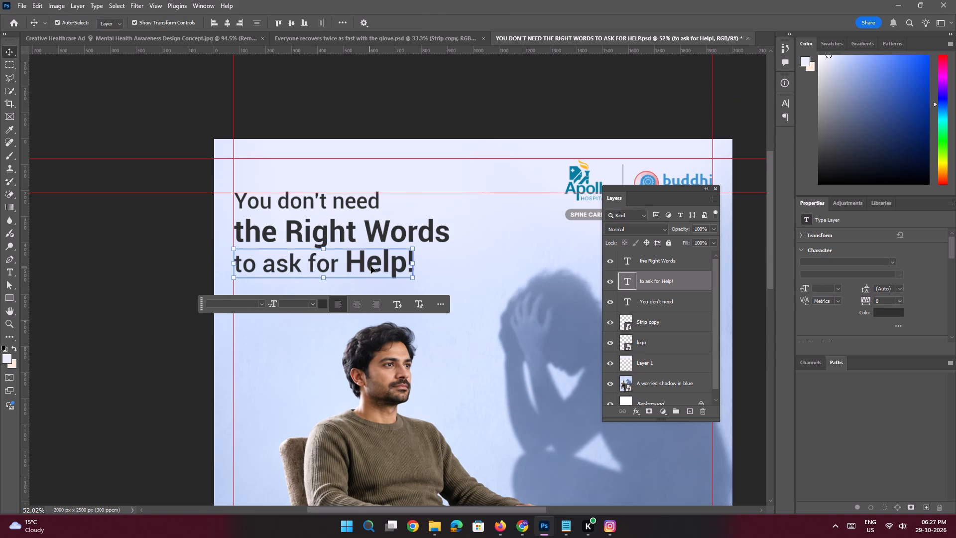
Capitalise "Ask" in the third headline line so it reads "to Ask for Help!", and nudge the line down 10 px.
key("space")
left_click_drag(401, 220, 332, 200, "ctrl")
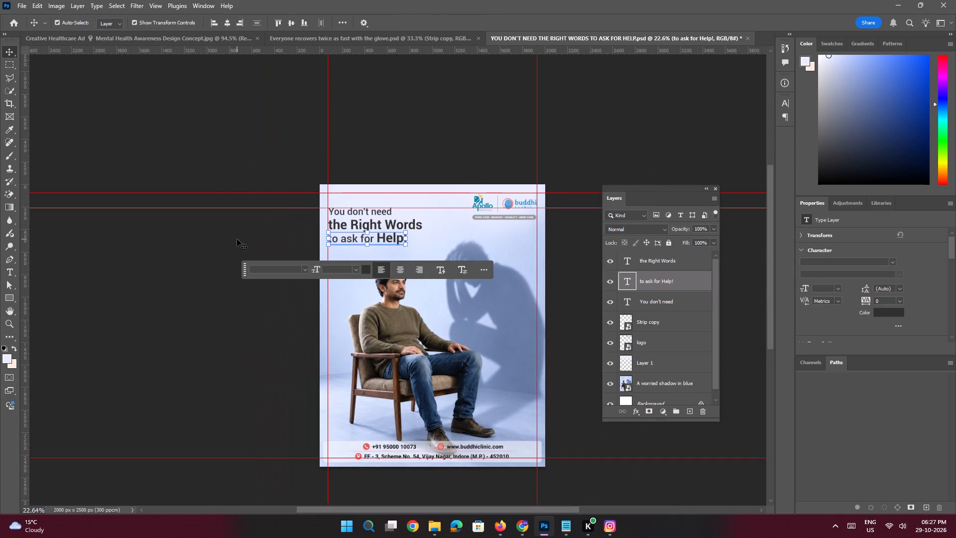
left_click(237, 239)
key("space")
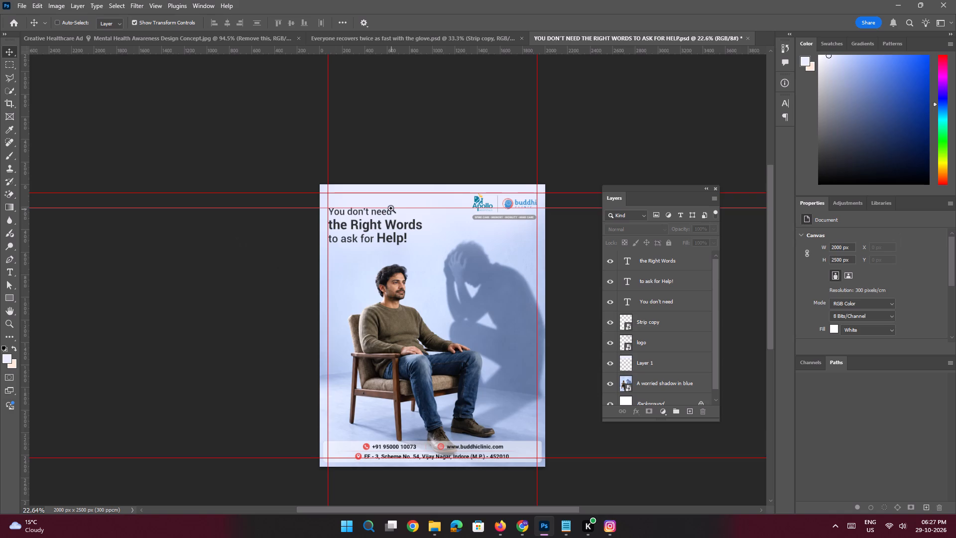
left_click_drag(391, 208, 417, 256, "ctrl")
left_click(411, 235)
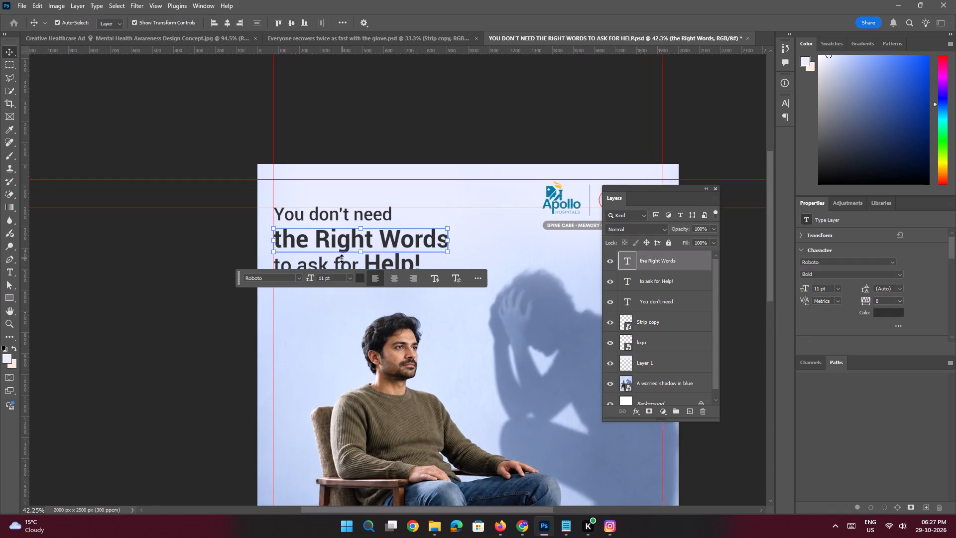
left_click(128, 280)
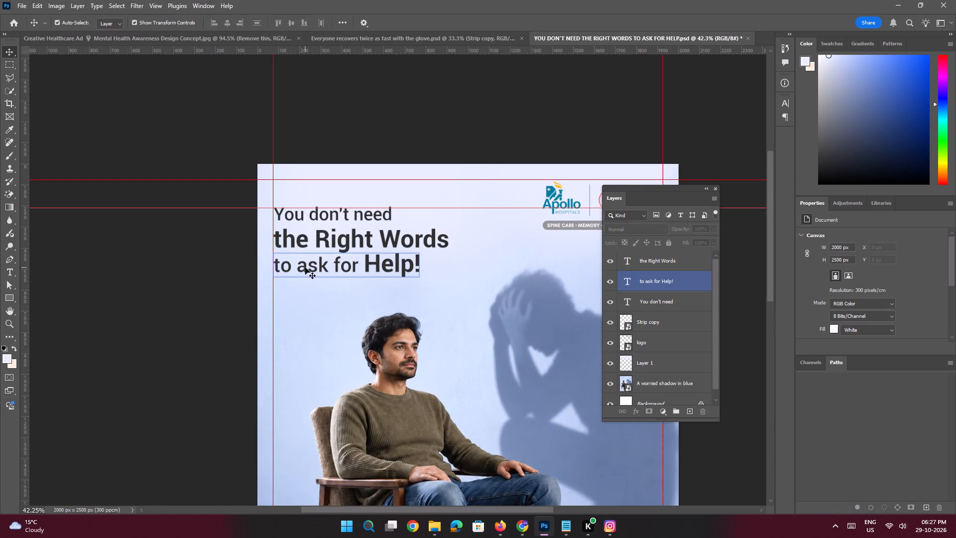
double_click(305, 268)
left_click(306, 264)
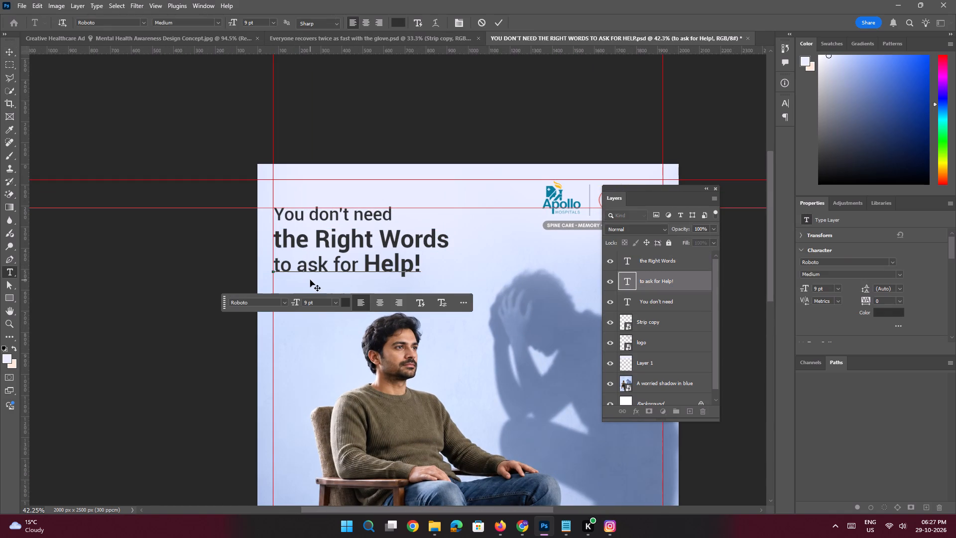
key("BackSpace")
key("shift+a")
key("Return")
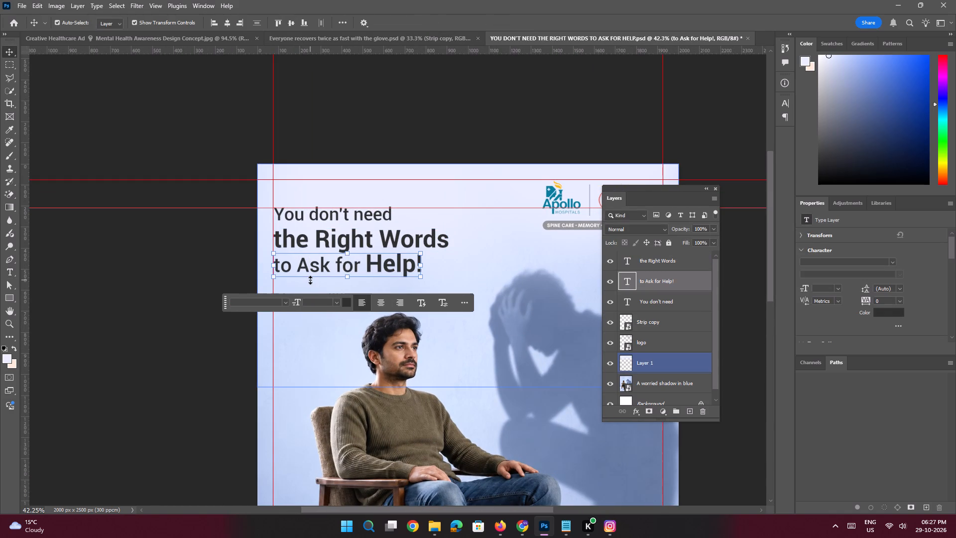
key("shift+Down")
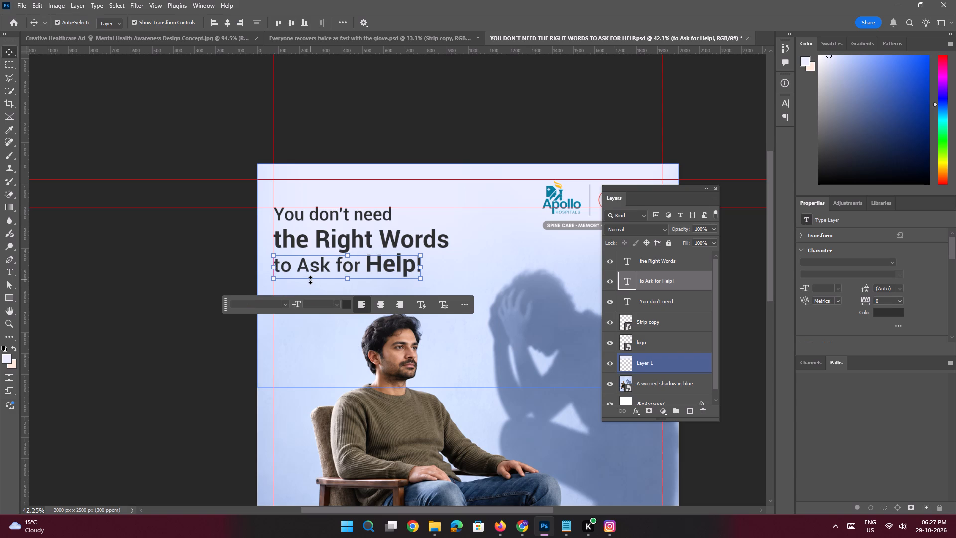
Scale all three headline lines together to about 118% and align their top with the lower horizontal guide by the logos.
left_click(333, 216)
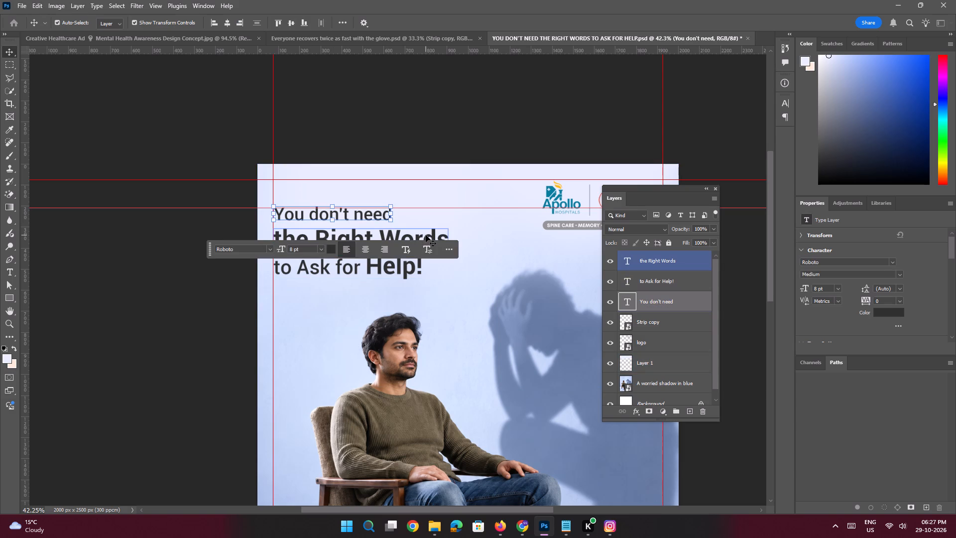
left_click(426, 235, "shift")
left_click(408, 267, "shift")
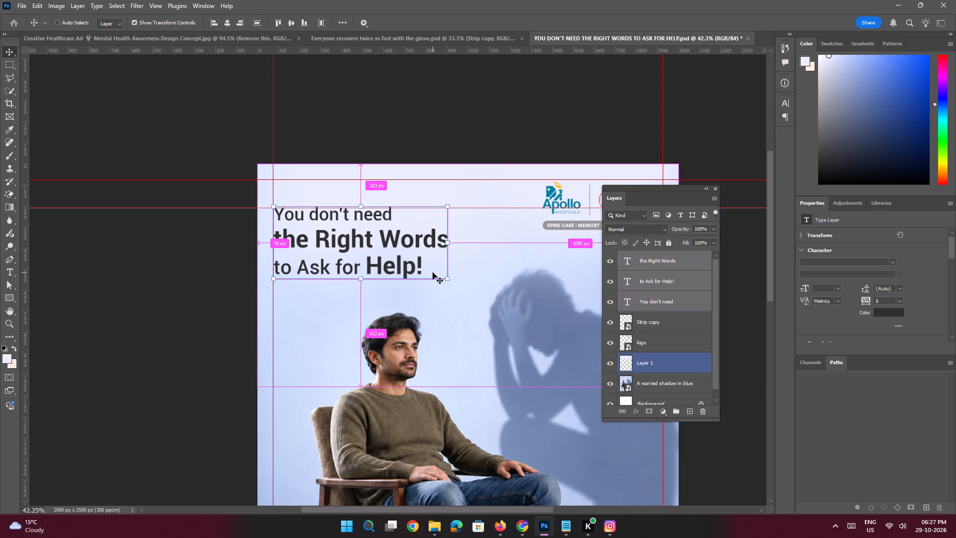
key("ctrl+t")
left_click_drag(451, 279, 466, 287)
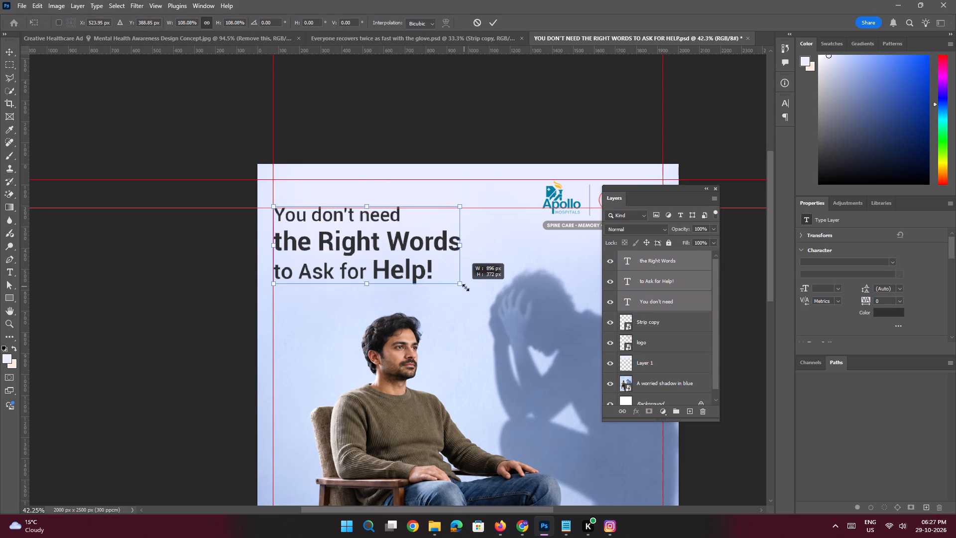
left_click_drag(466, 287, 479, 297)
left_click_drag(422, 251, 424, 260)
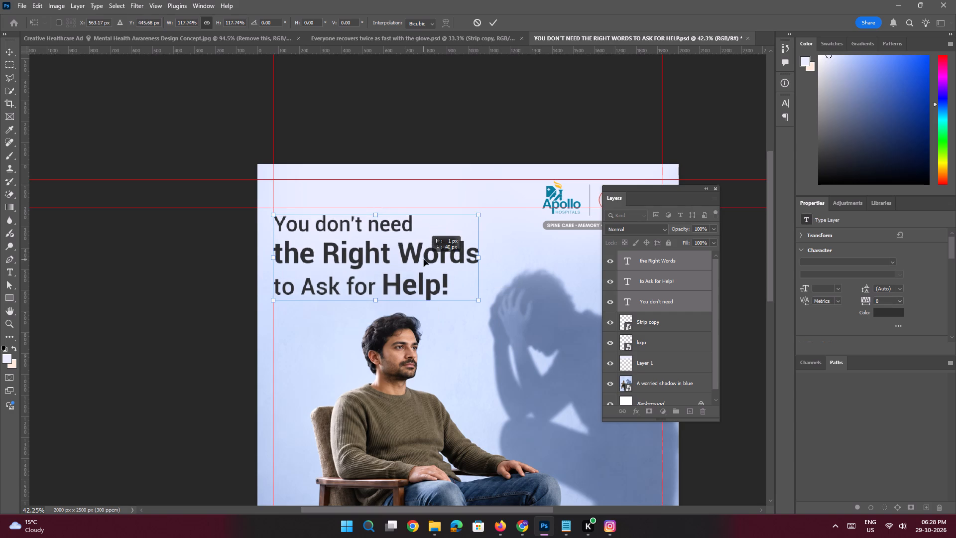
left_click_drag(424, 260, 424, 256)
key("Return")
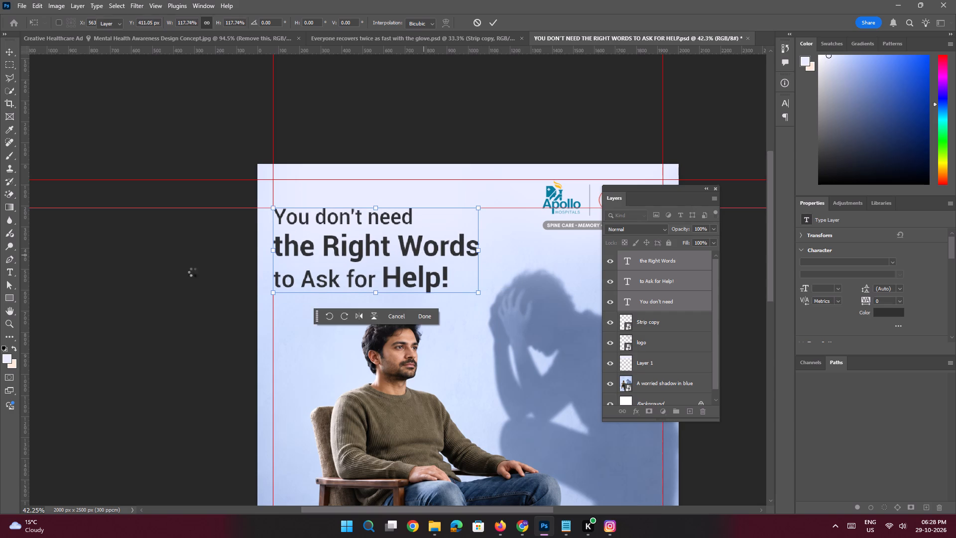
left_click(198, 274)
Capitalise the first word of the second headline line so it reads "The Right Words".
double_click(281, 247)
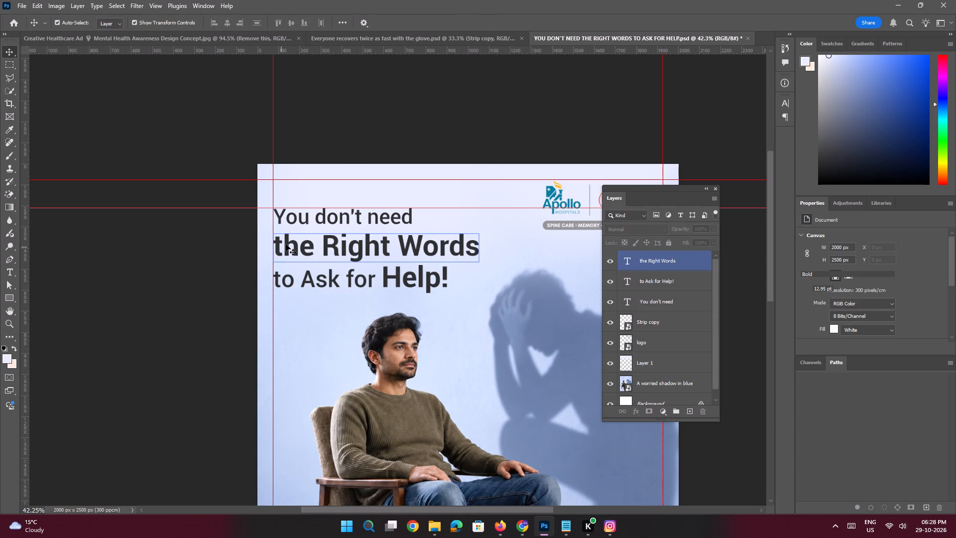
left_click(286, 242)
key("BackSpace")
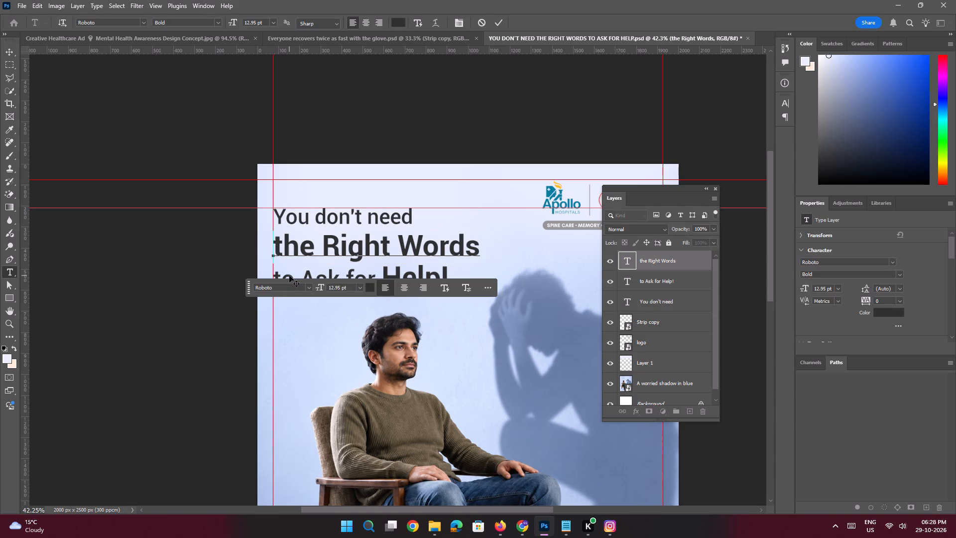
key("shift+t")
key("Return")
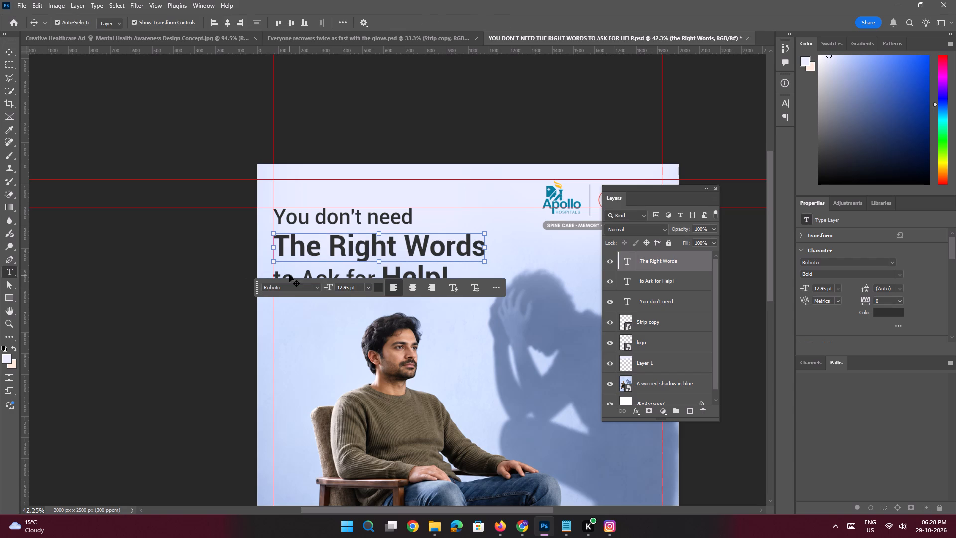
Capitalise the last word of the first headline line so it reads "You don't Need".
double_click(395, 213)
left_click(376, 216)
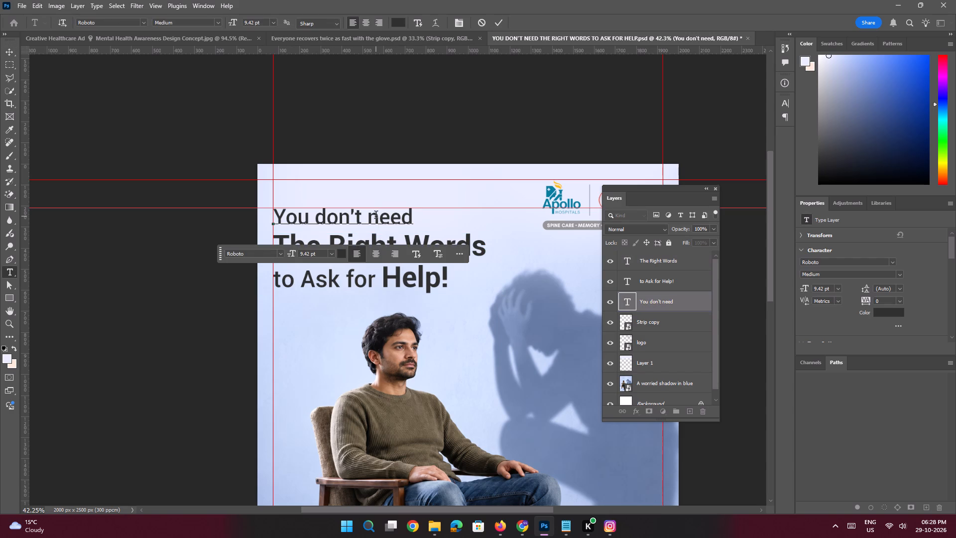
key("BackSpace")
key("shift+n")
key("Return")
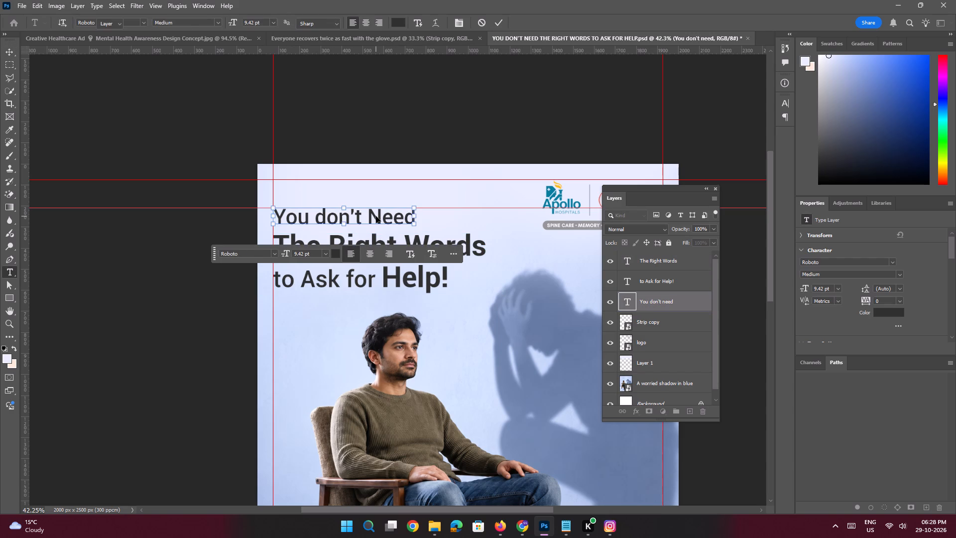
left_click(195, 281)
Recolour the "The Right Words" line with the teal sampled from the Apollo Hospitals logo.
key("space")
key("space")
key("space")
key("space")
key("space")
key("space")
key("space")
key("space")
key("space")
key("space")
key("space")
key("space")
key("space")
key("space")
key("space")
key("space")
key("space")
key("space")
key("space")
left_click_drag(397, 241, 304, 268)
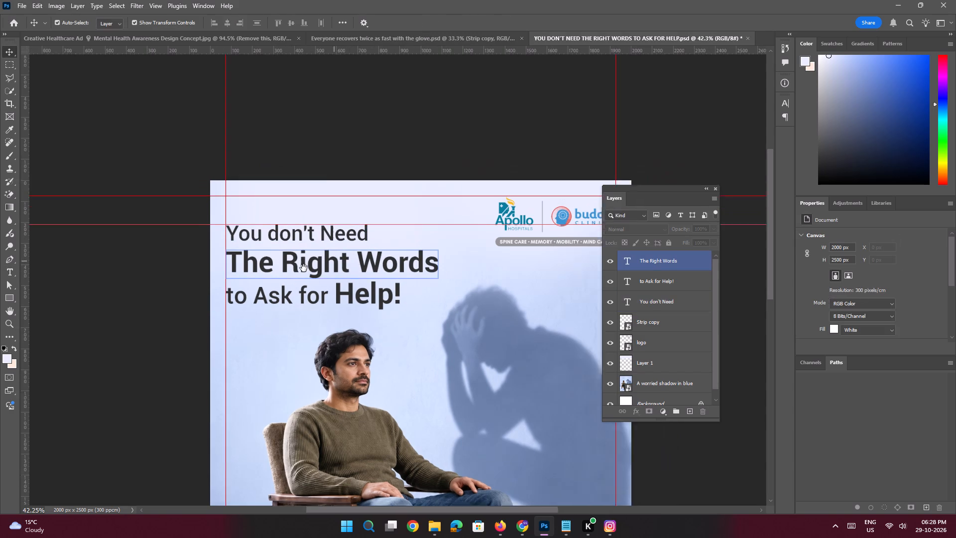
left_click_drag(304, 268, 294, 271)
left_click(321, 280)
key("space")
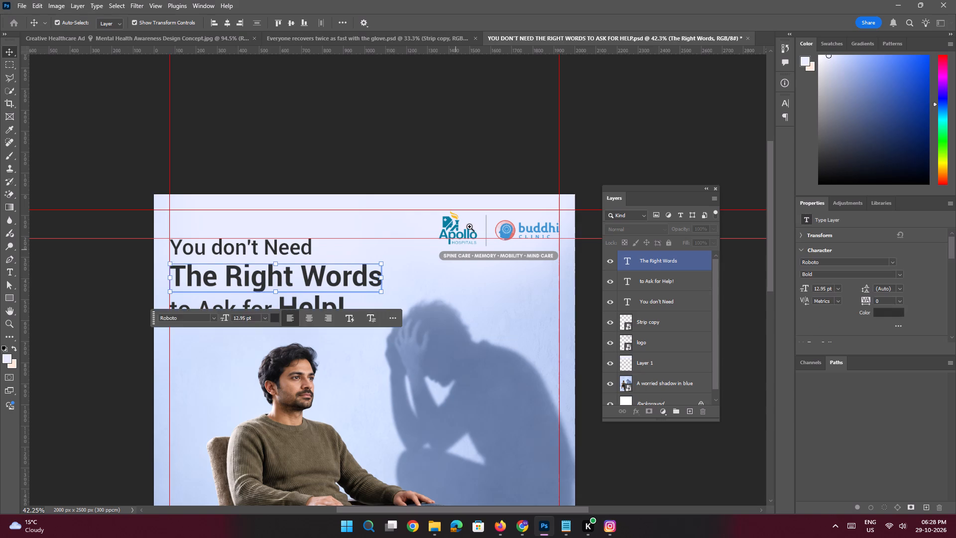
left_click_drag(470, 227, 510, 323, "ctrl")
left_click(156, 439)
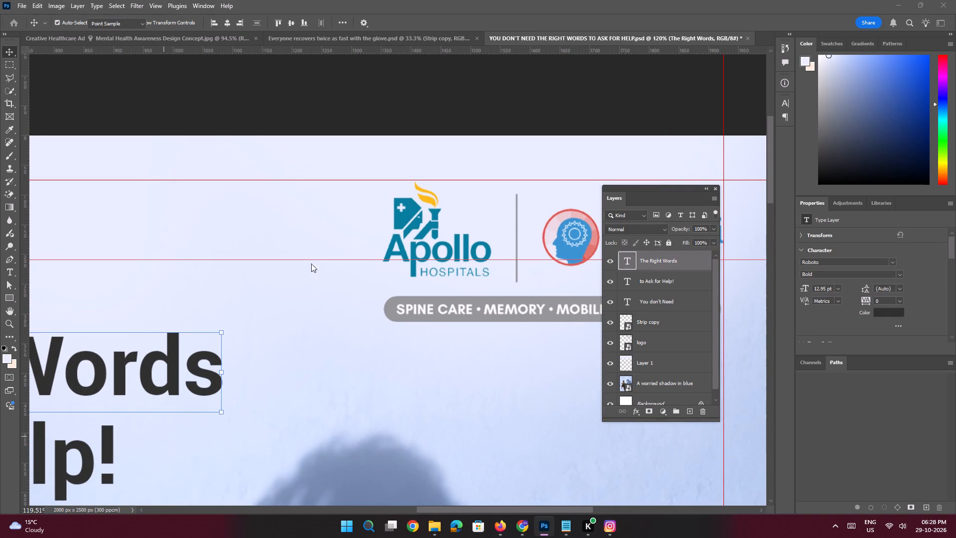
left_click(408, 216)
key("Return")
key("Return")
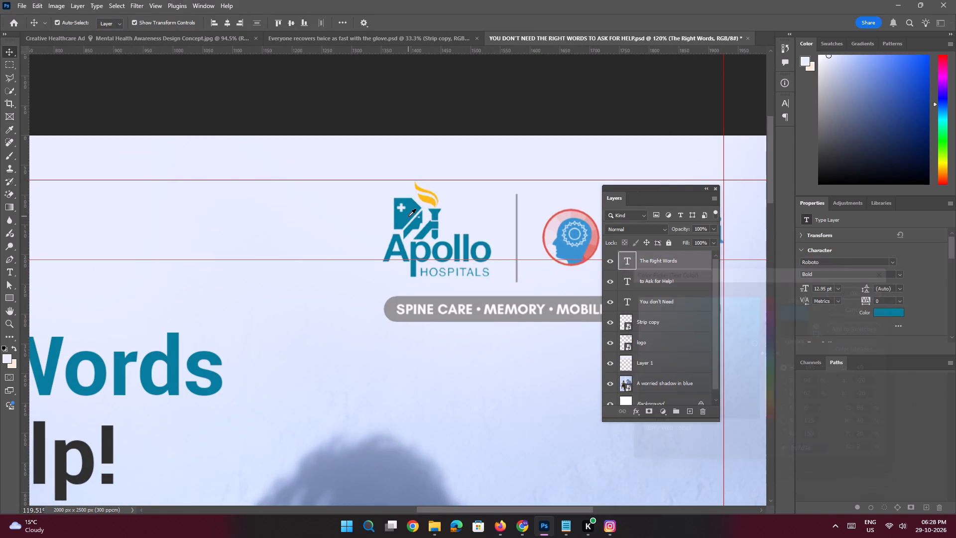
Recolour only the word "Help!" with the red #df574e sampled from the Buddhi Clinic logo's circle.
key("space")
left_click_drag(316, 244, 278, 234, "ctrl")
left_click_drag(274, 249, 341, 224)
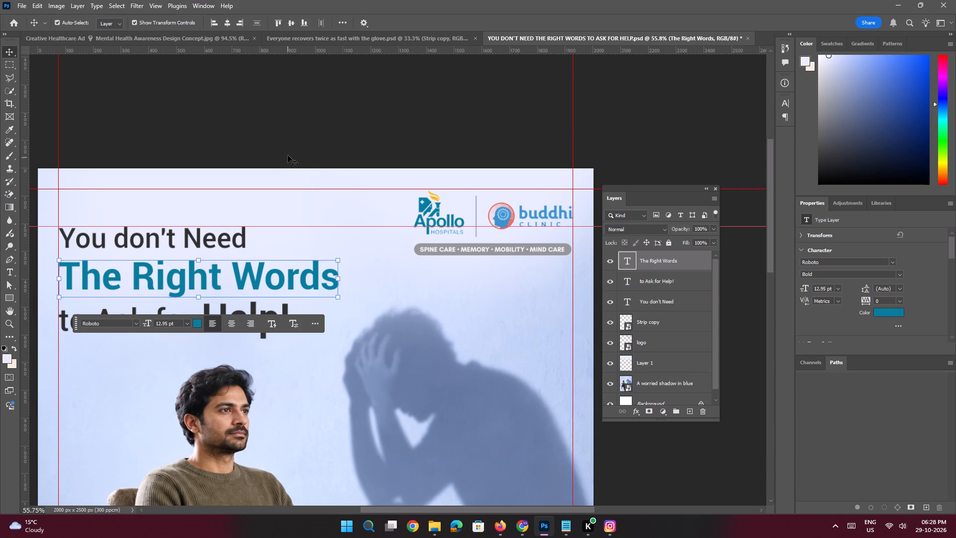
left_click(288, 153)
double_click(271, 316)
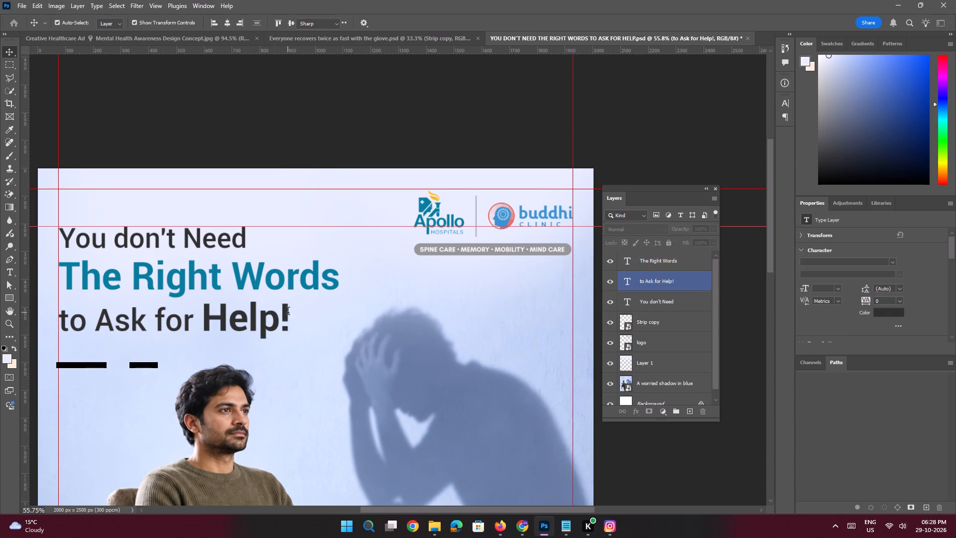
left_click(288, 312)
left_click_drag(292, 319, 203, 323)
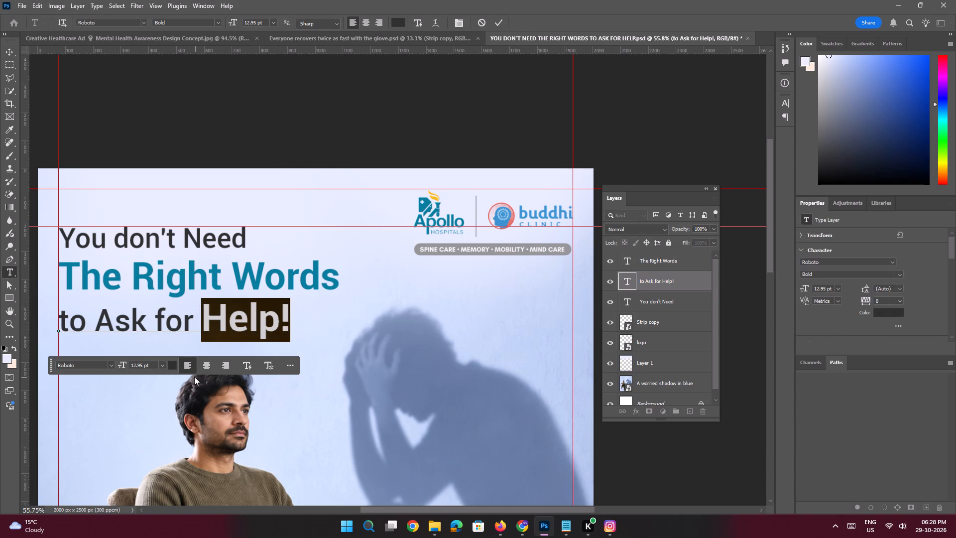
left_click(171, 366)
key("ctrl+space")
key("ctrl+space")
key("ctrl+space")
key("ctrl+space")
key("ctrl+space")
key("ctrl+space")
key("ctrl+space")
key("ctrl+space")
key("ctrl+space")
key("ctrl+space")
key("ctrl+space")
key("ctrl+space")
key("ctrl+space")
key("ctrl+space")
key("ctrl+space")
key("ctrl+space")
key("ctrl+space")
key("ctrl+space")
key("ctrl+space")
key("ctrl+space")
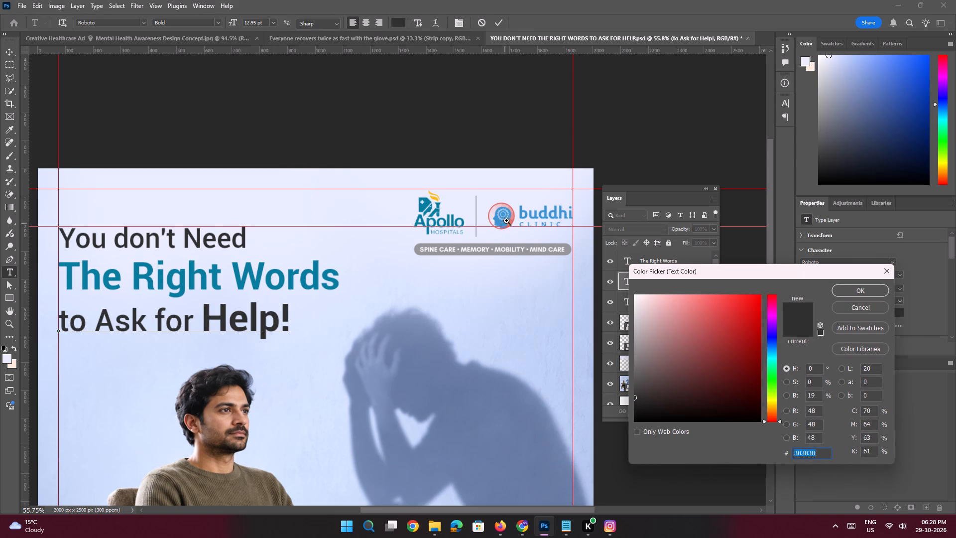
left_click_drag(507, 220, 583, 350, "ctrl")
left_click(506, 260)
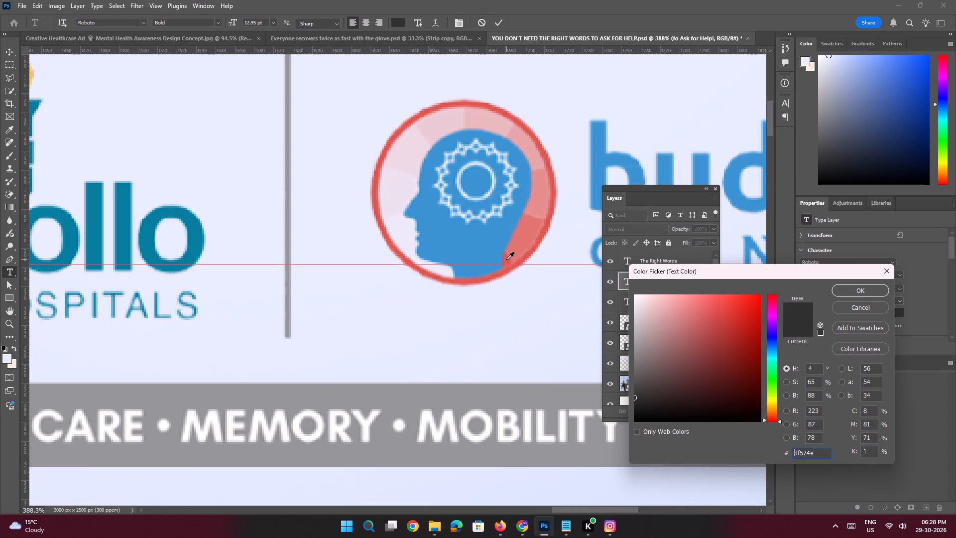
key("Return")
key("Return")
key("ctrl+0")
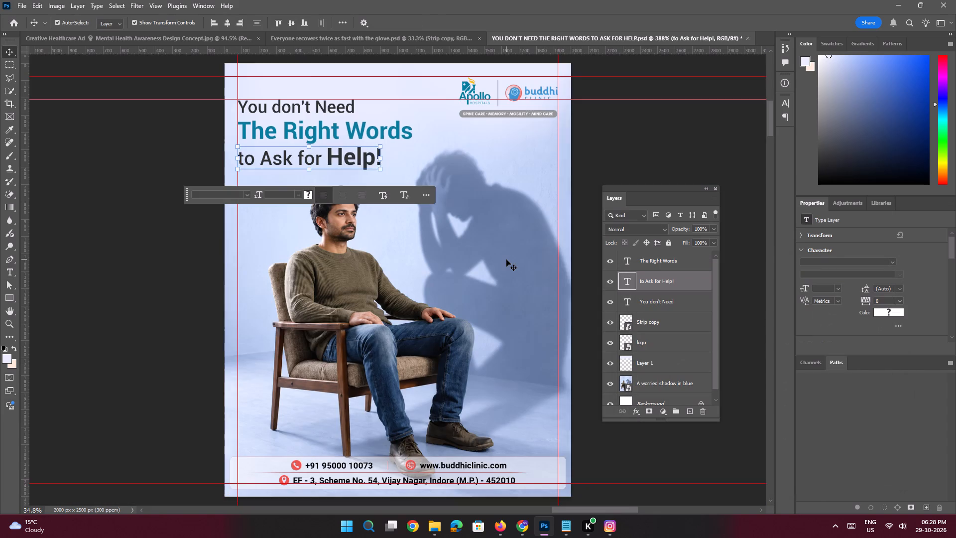
left_click(152, 162)
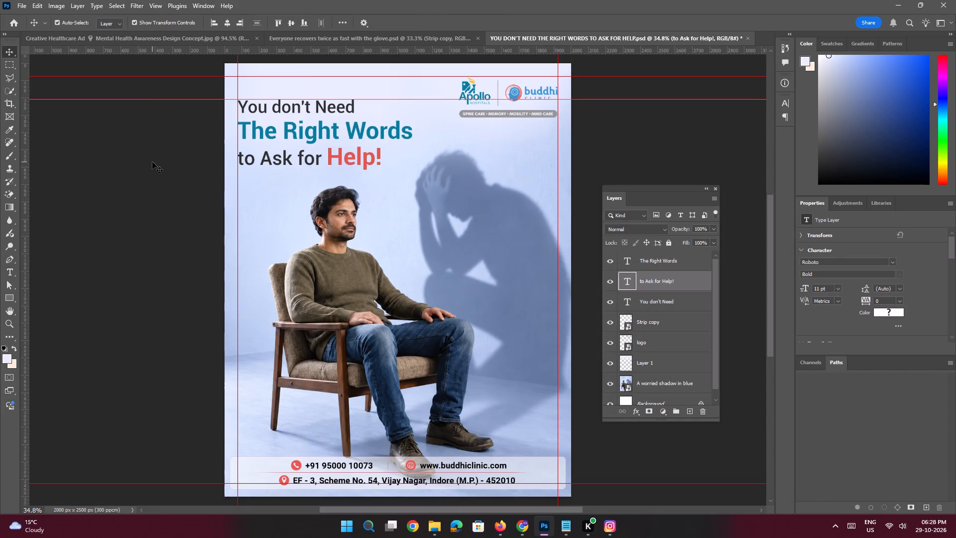
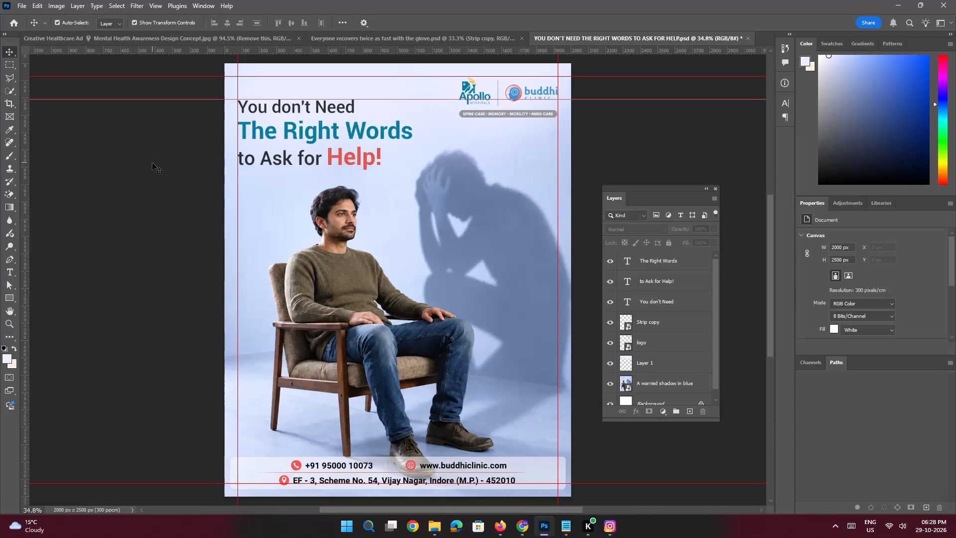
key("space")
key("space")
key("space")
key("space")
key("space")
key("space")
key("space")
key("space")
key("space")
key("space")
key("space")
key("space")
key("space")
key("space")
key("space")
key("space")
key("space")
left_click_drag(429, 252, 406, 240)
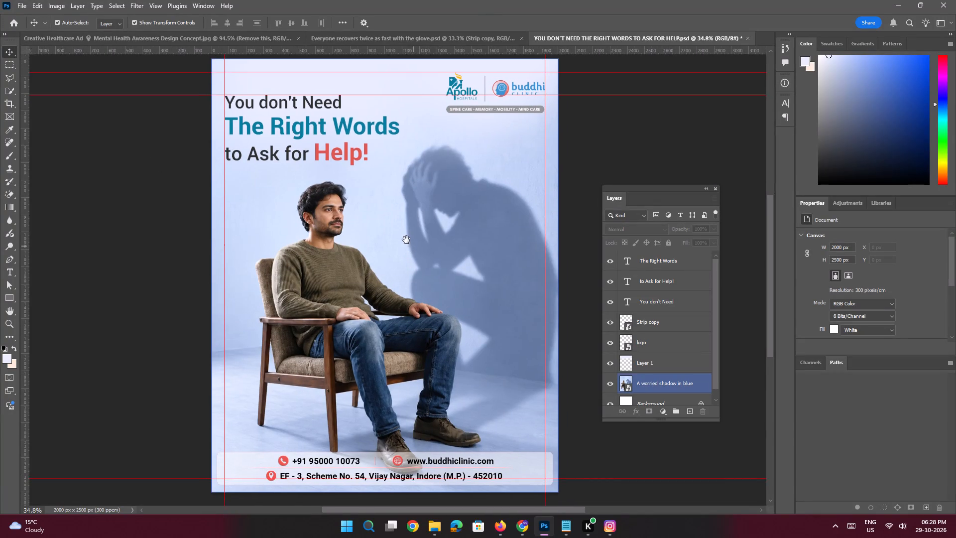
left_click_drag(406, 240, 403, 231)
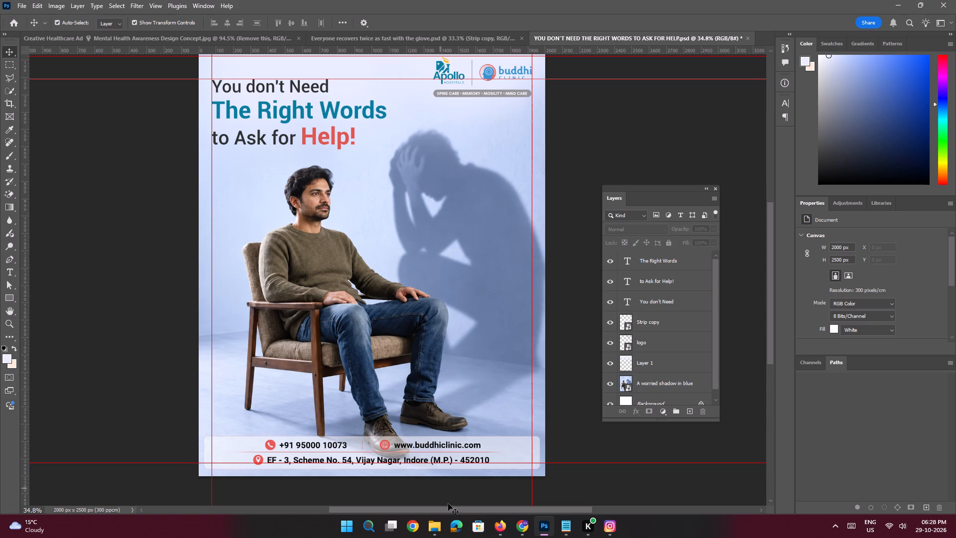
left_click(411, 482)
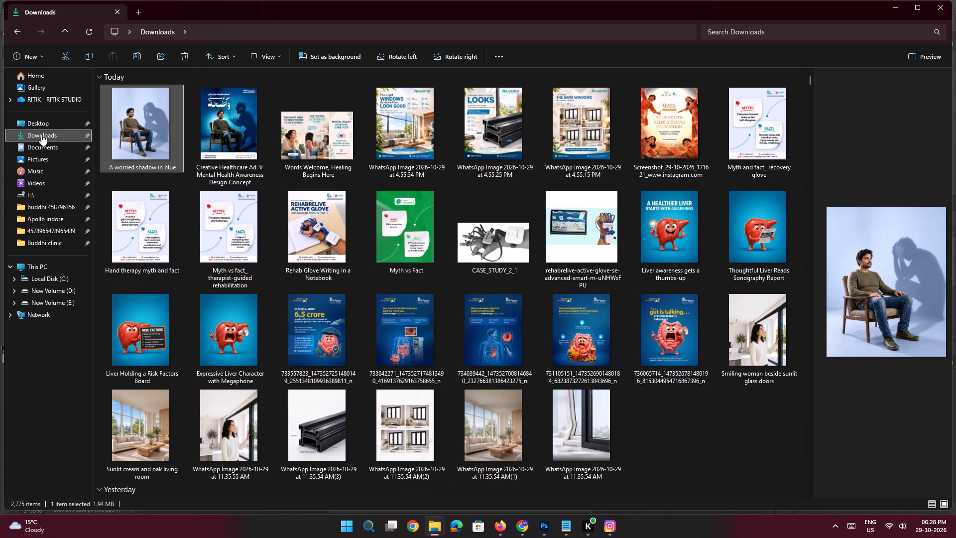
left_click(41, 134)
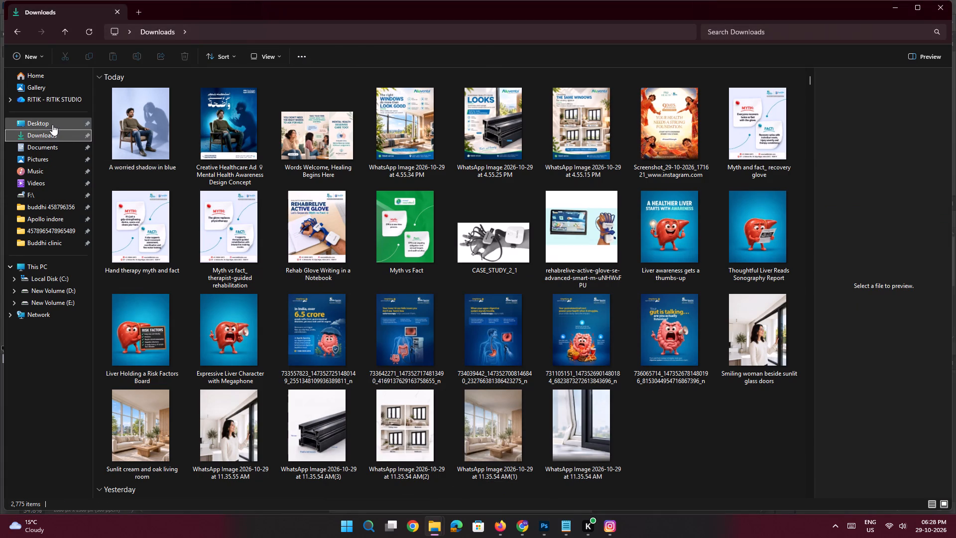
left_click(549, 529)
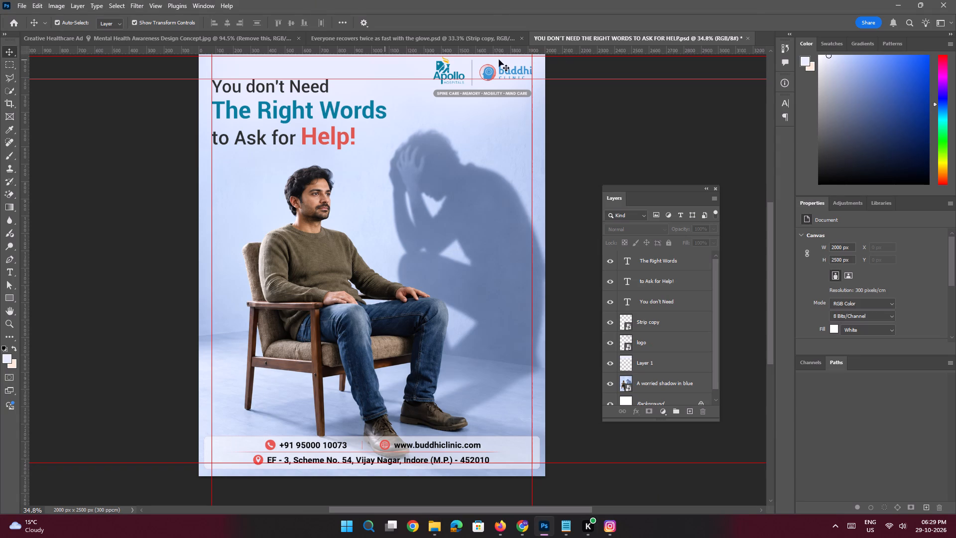
Close the glove post document and the Creative Healthcare Ad reference image, keeping only the headline post open.
left_click(495, 36)
left_click(527, 38)
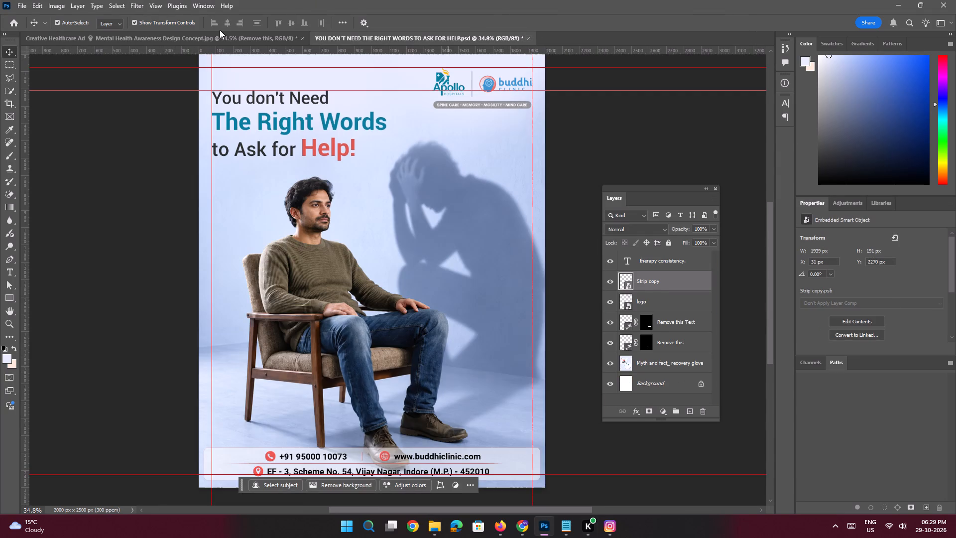
left_click(229, 35)
left_click(302, 38)
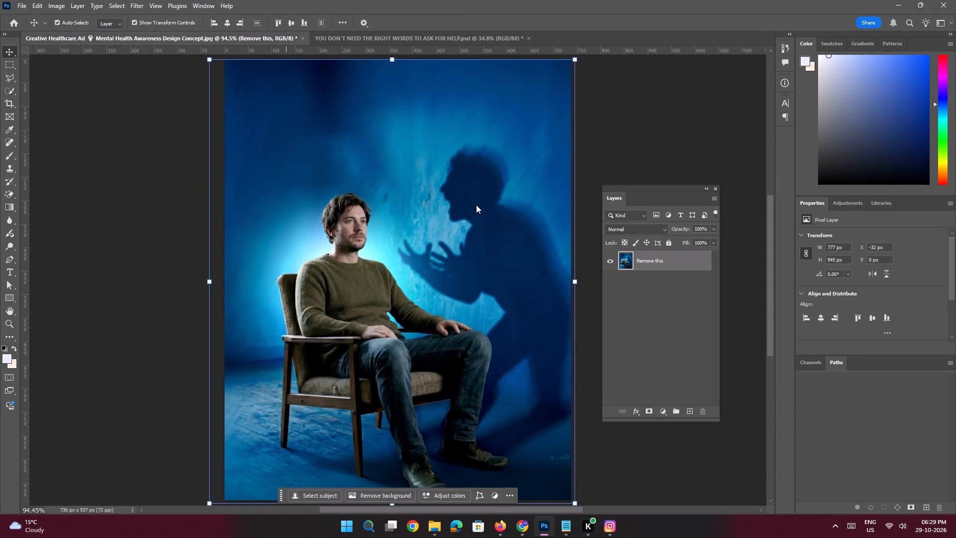
left_click(479, 195)
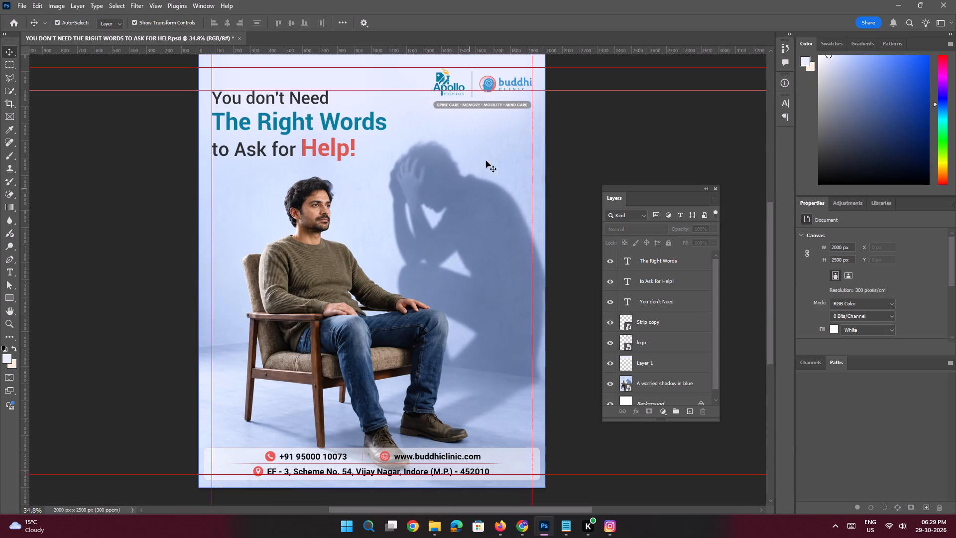
Open NO SYMPTOMS DON'T.psd from the recent files and copy its swipe-left hand icon layer into the headline post.
left_click(14, 23)
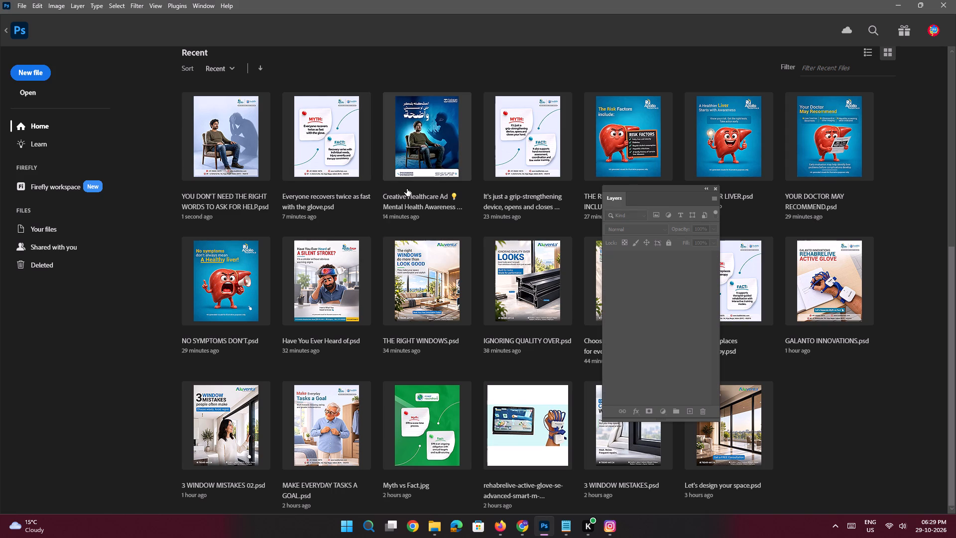
left_click(246, 306)
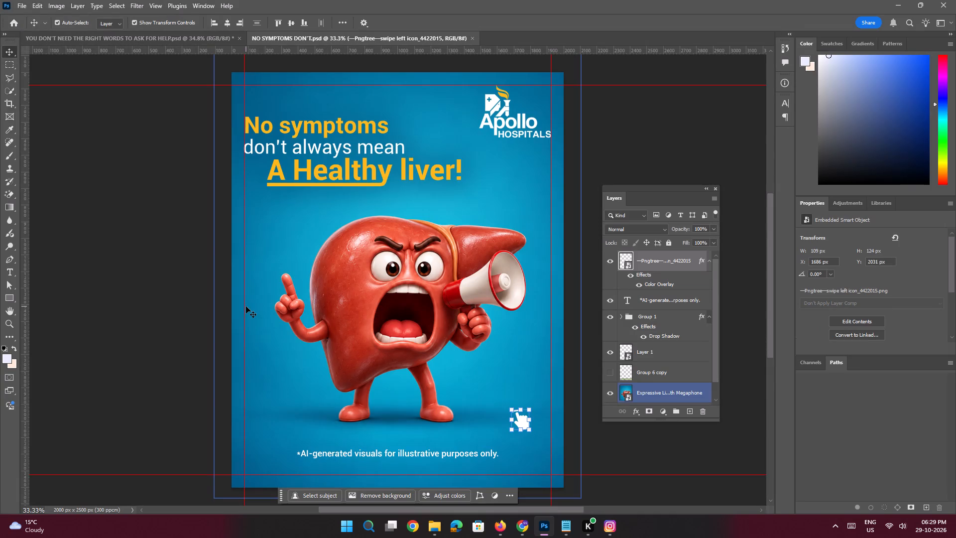
left_click(90, 287)
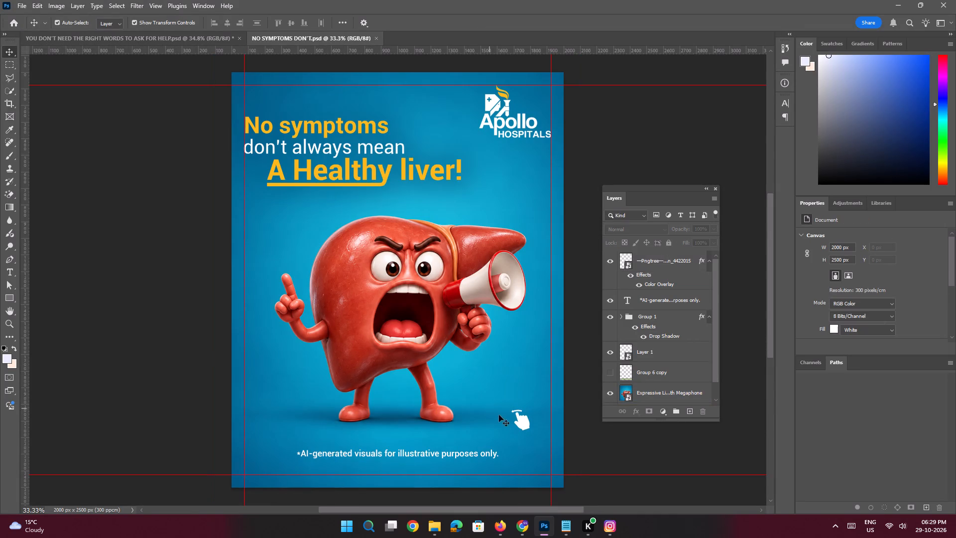
left_click(520, 421)
left_click_drag(651, 263, 651, 262)
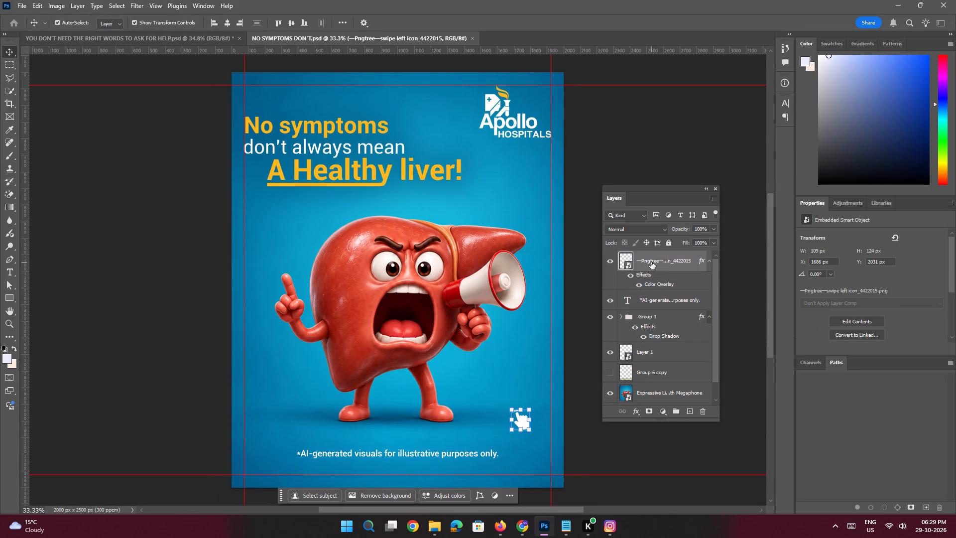
left_click_drag(651, 262, 389, 309)
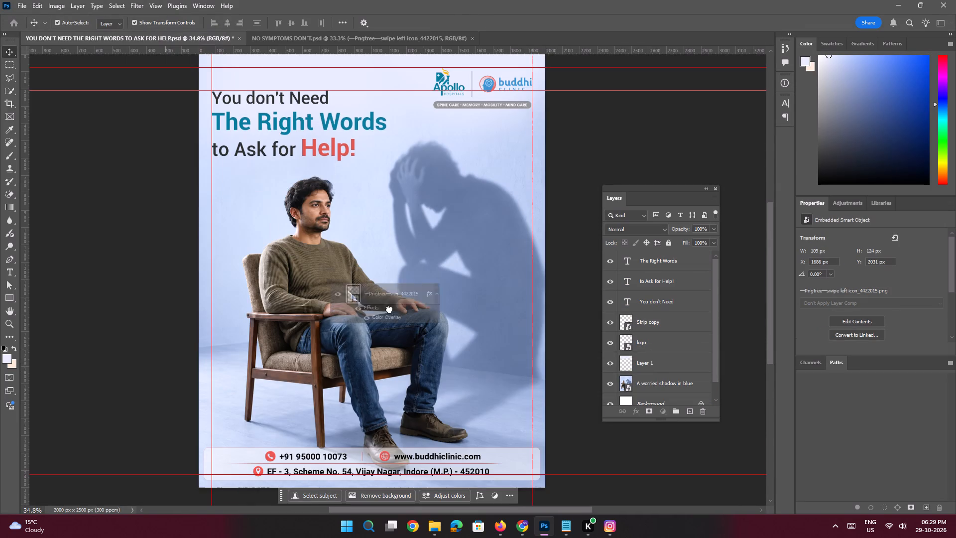
left_click_drag(389, 309, 489, 409)
Enlarge the swipe-left icon to about 140 × 158 px and place it above the contact strip, against the right margin guide.
key("space")
left_click_drag(494, 409, 523, 428, "ctrl")
left_click_drag(517, 420, 452, 351)
left_click_drag(424, 346, 458, 346)
key("ctrl+t")
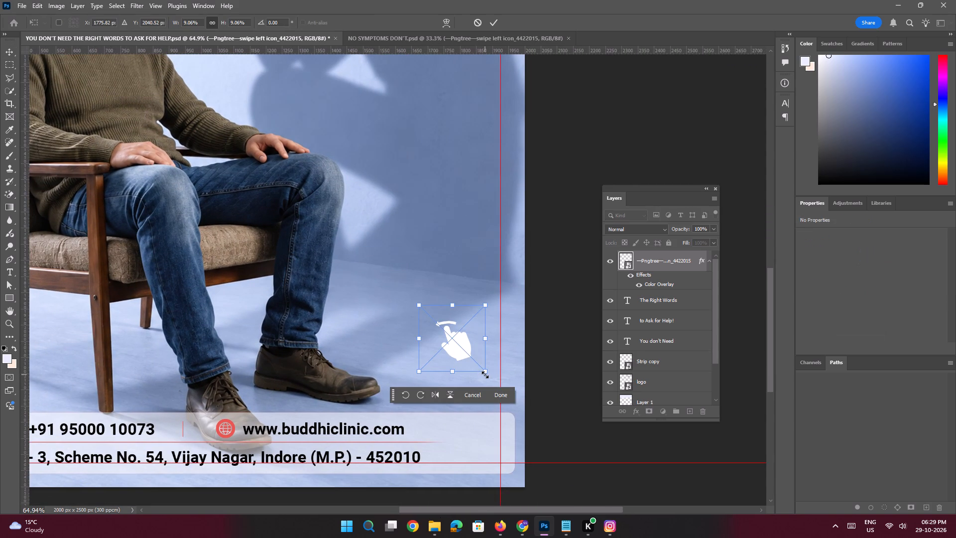
left_click_drag(485, 375, 509, 389)
key("Return")
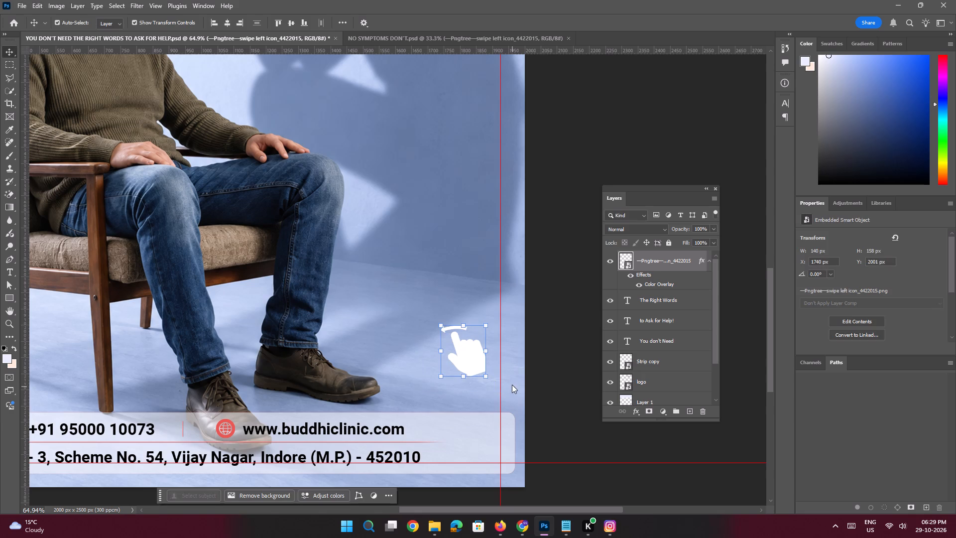
left_click_drag(479, 358, 488, 360)
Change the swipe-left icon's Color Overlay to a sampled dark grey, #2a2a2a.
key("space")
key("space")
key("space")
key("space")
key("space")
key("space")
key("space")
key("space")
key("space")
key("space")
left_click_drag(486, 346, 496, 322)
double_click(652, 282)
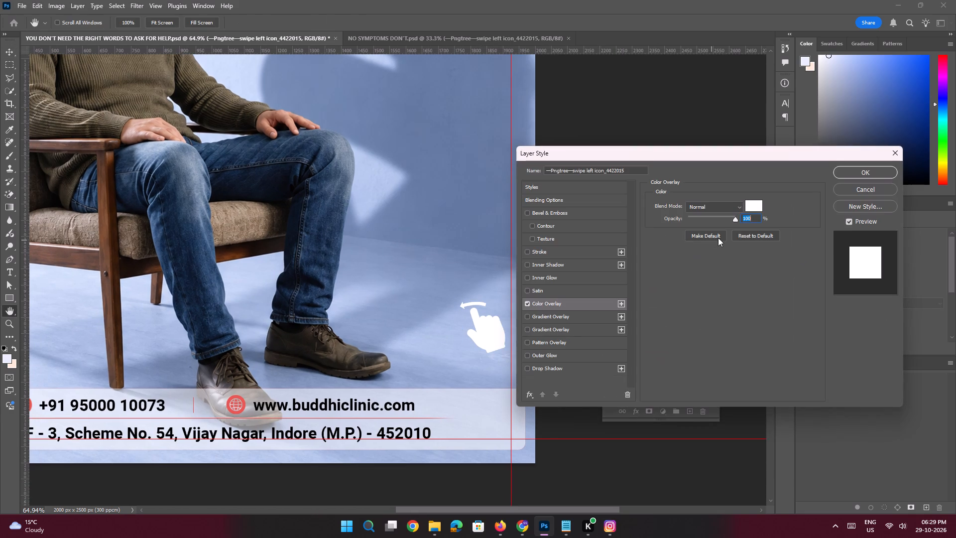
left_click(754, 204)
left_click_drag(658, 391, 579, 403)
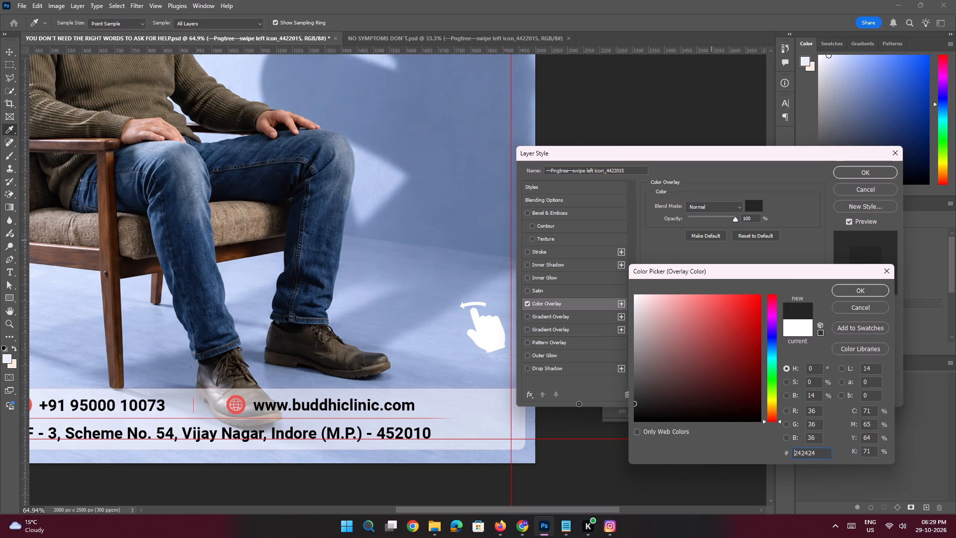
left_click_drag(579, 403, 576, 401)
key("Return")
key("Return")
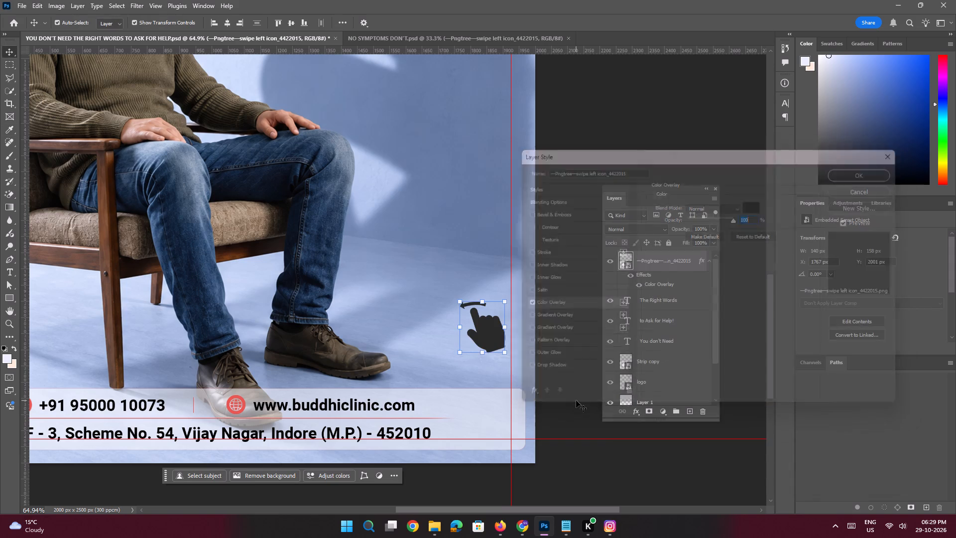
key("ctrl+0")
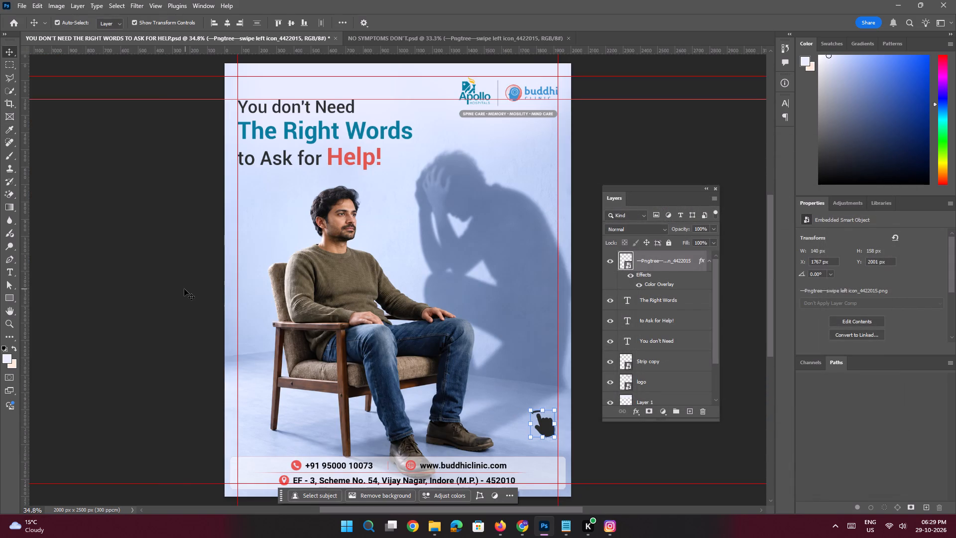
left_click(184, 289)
Change the swipe-left icon's Color Overlay to the teal #067d9e sampled from the "The Right Words" headline line.
key("space")
key("space")
key("space")
key("space")
key("space")
key("space")
key("space")
key("space")
key("space")
key("space")
key("space")
key("space")
key("space")
key("space")
key("space")
key("space")
key("space")
key("space")
key("space")
key("space")
left_click_drag(395, 354, 377, 302)
left_click_drag(458, 374, 469, 380, "ctrl")
left_click_drag(478, 378, 451, 416)
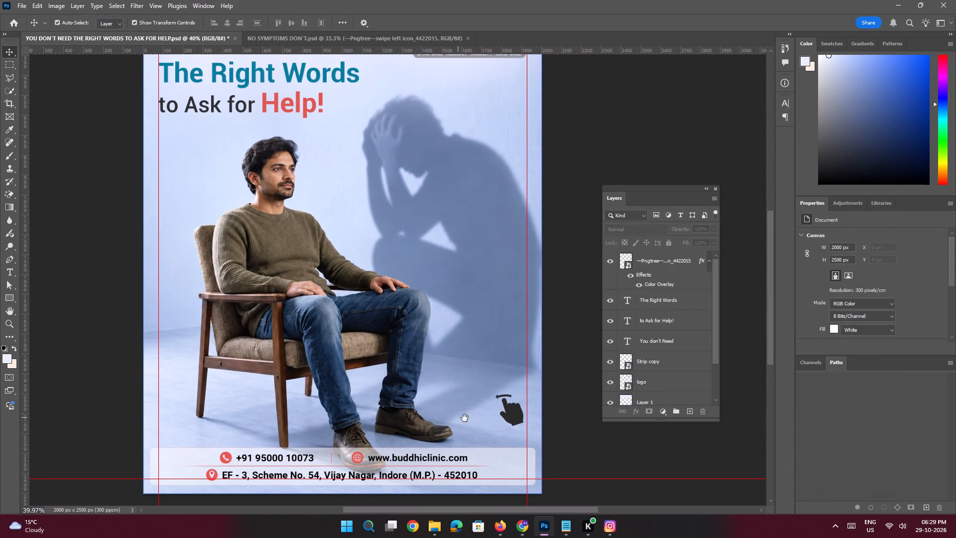
left_click(509, 410)
double_click(663, 285)
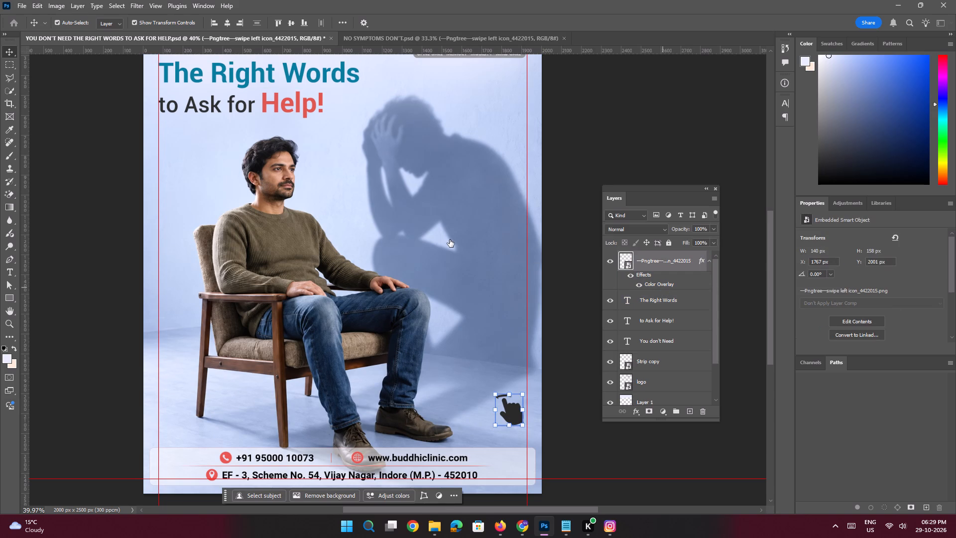
left_click(752, 206)
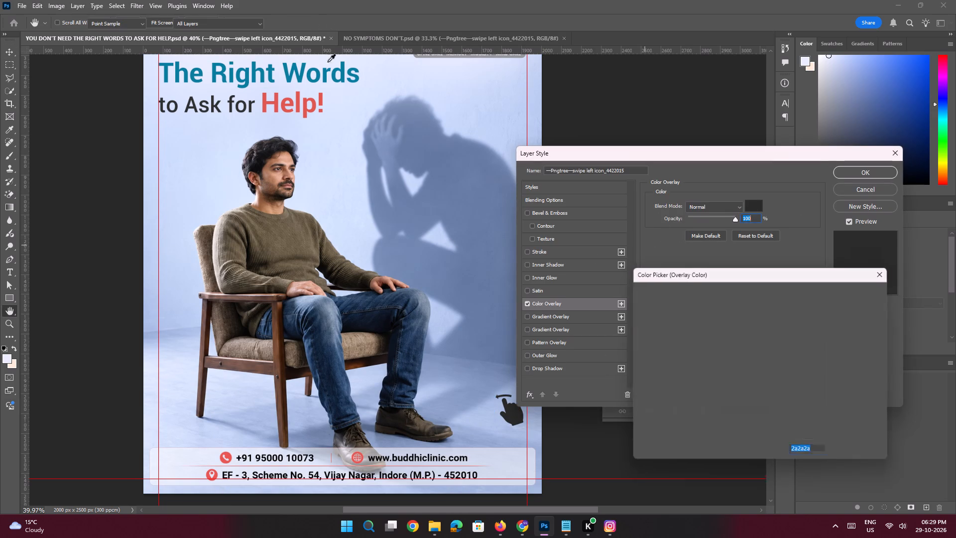
left_click(252, 71)
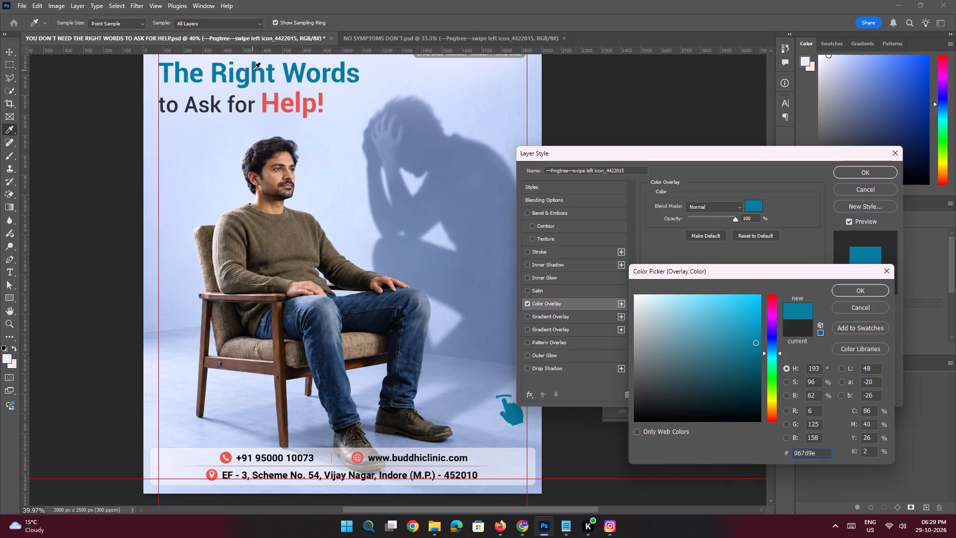
left_click(254, 70)
key("Return")
key("Return")
key("ctrl+0")
left_click(127, 201)
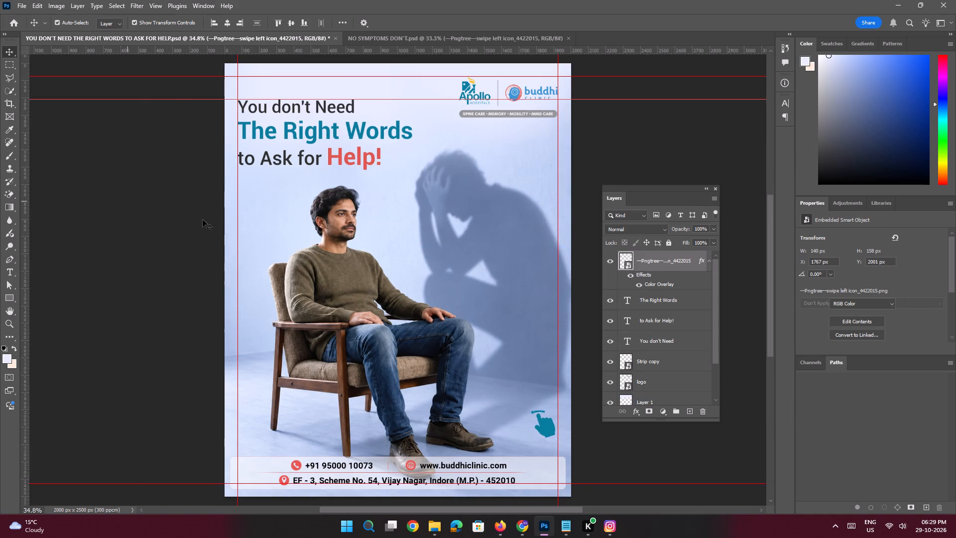
Save the headline post document.
key("space")
left_click_drag(270, 218, 250, 212, "ctrl")
left_click_drag(312, 220, 297, 220)
key("ctrl+s")
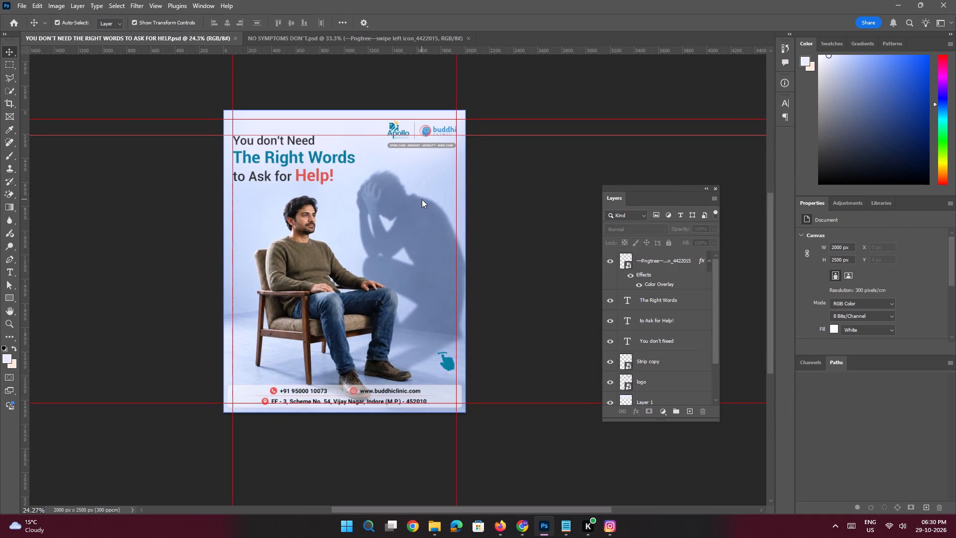
Close the NO SYMPTOMS DON'T.psd document.
key("space")
left_click_drag(325, 159, 359, 229, "ctrl")
left_click(282, 44)
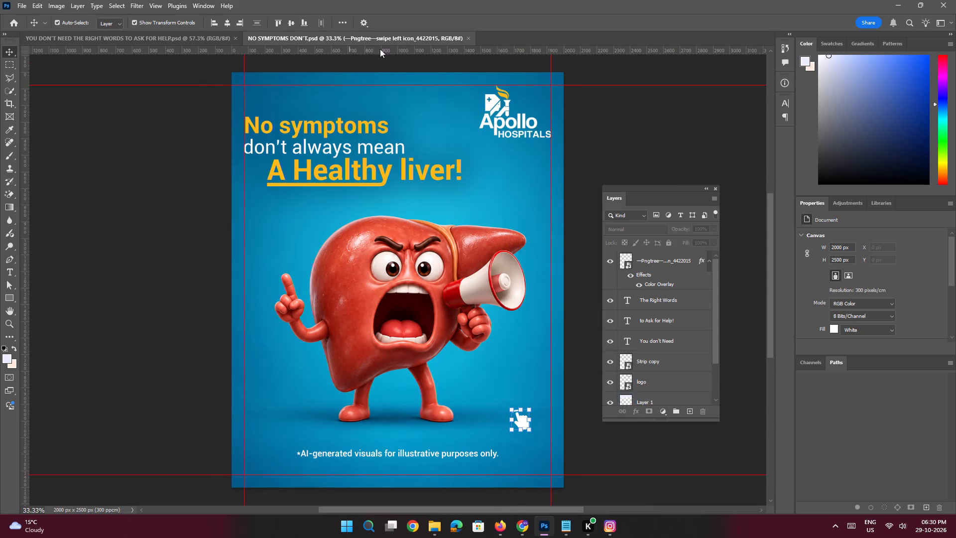
left_click(469, 38)
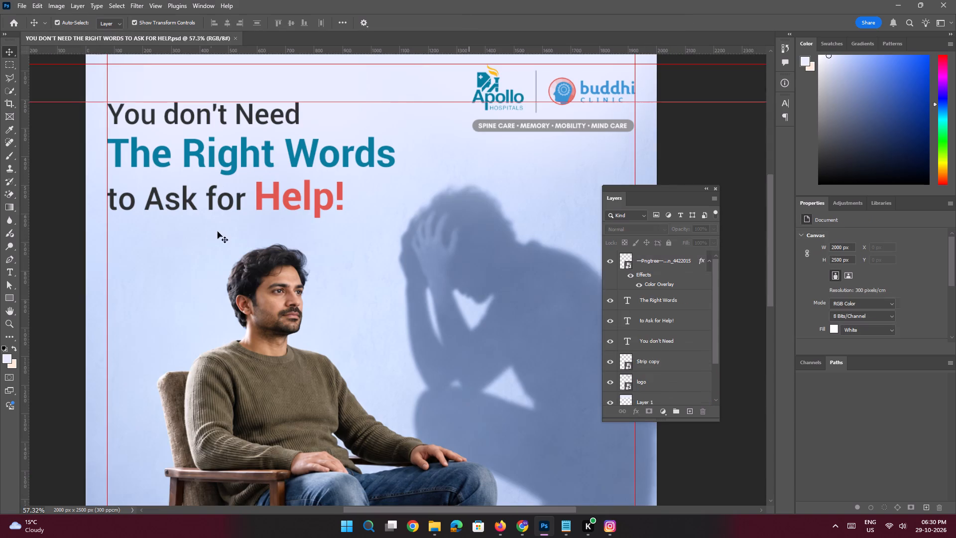